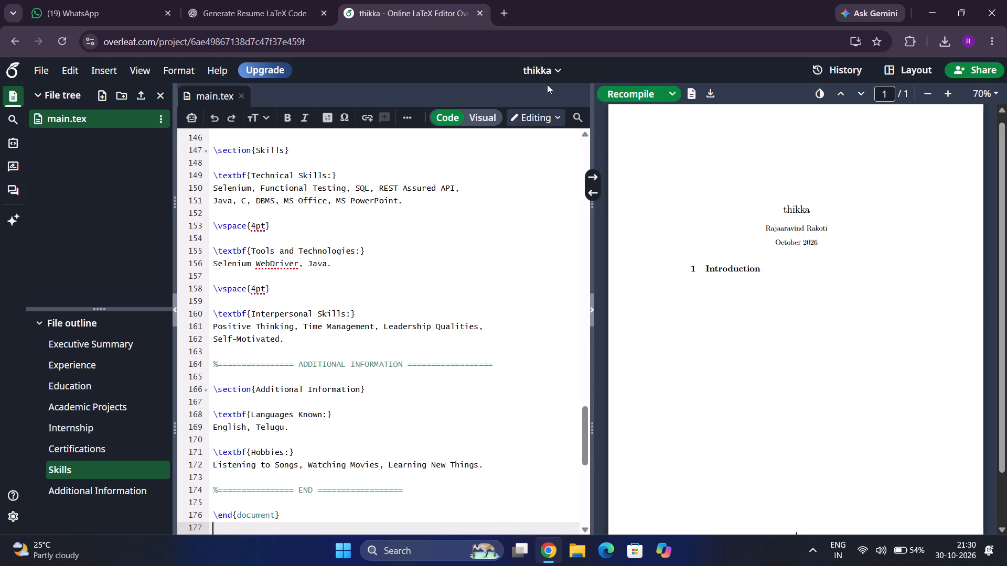
Recompile the thikka project to render the resume PDF from the pasted code.
click(645, 89)
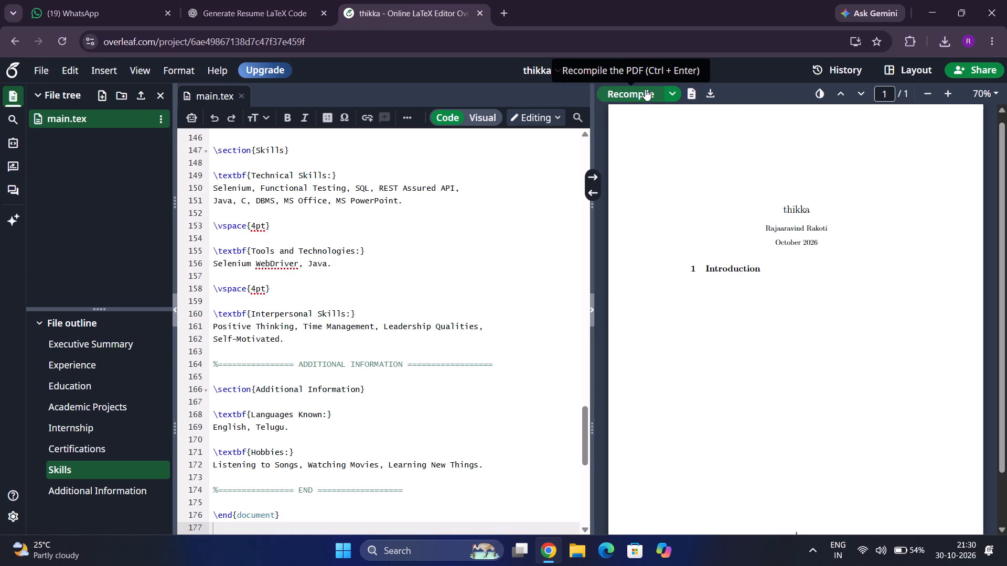
Examine the compiled resume's layout and content across both pages, from the header through Additional Information.
scroll(743, 353, down, 2)
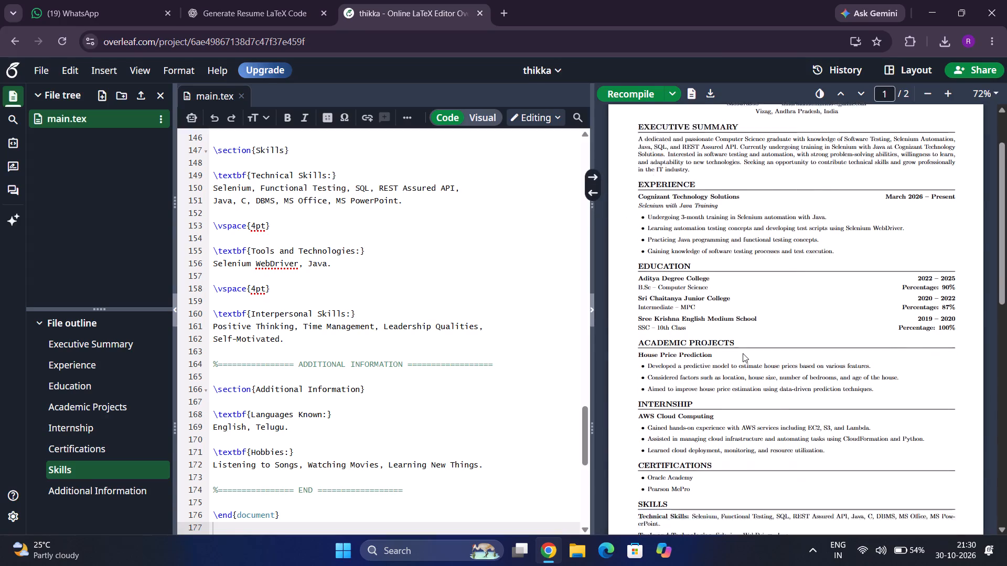
scroll(743, 353, down, 7)
scroll(743, 353, up, 8)
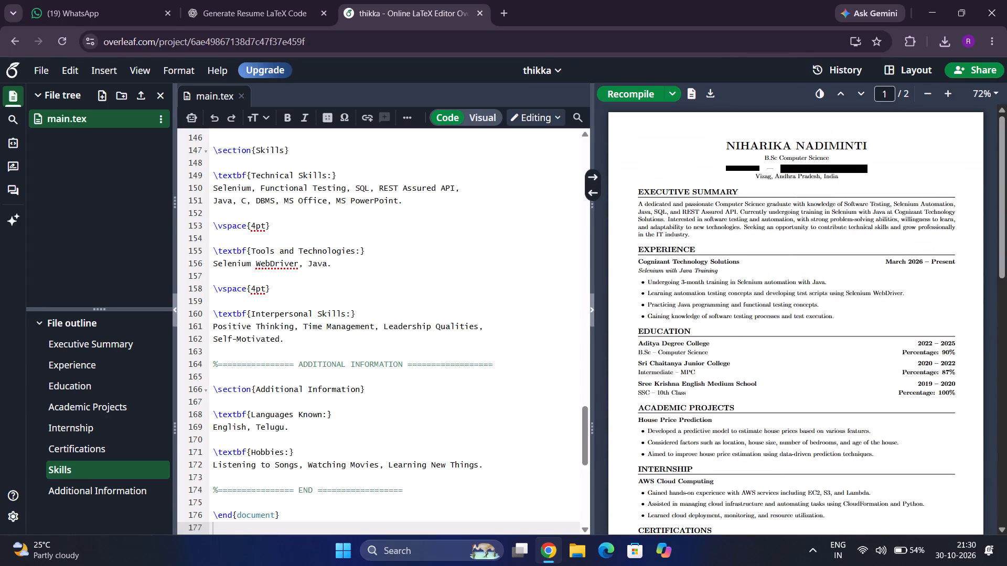
scroll(480, 288, up, 15)
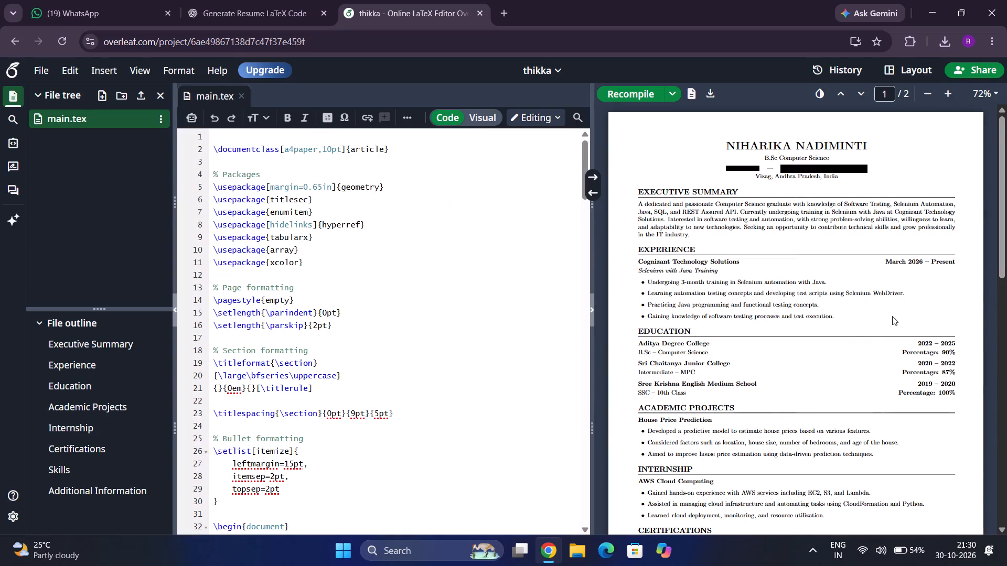
scroll(893, 318, down, 3)
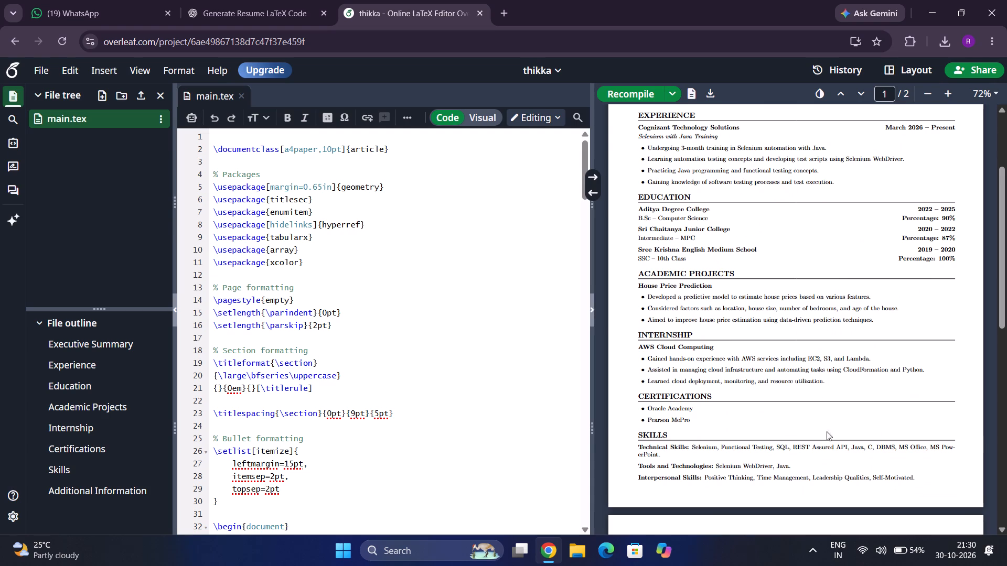
scroll(777, 326, down, 1)
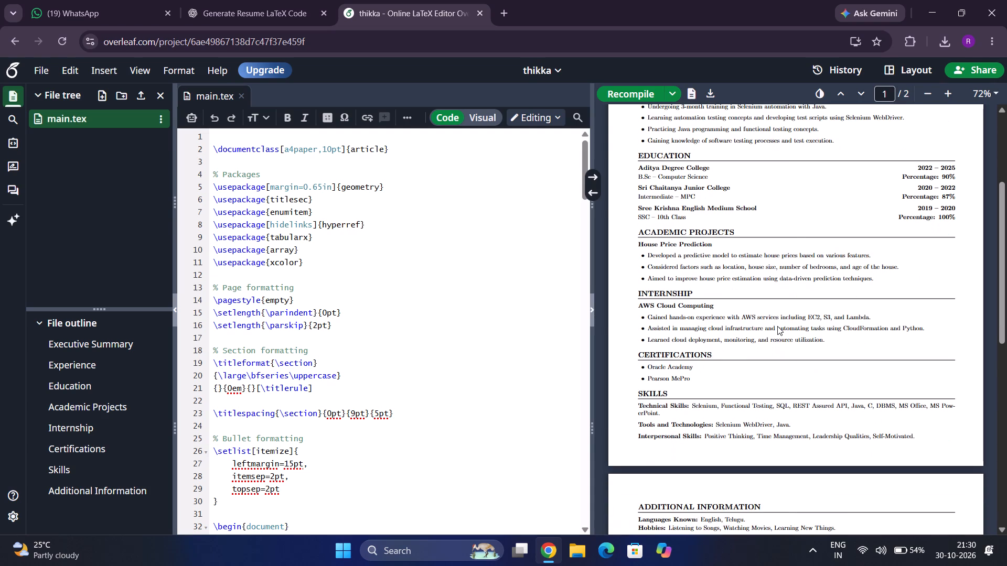
scroll(777, 326, down, 1)
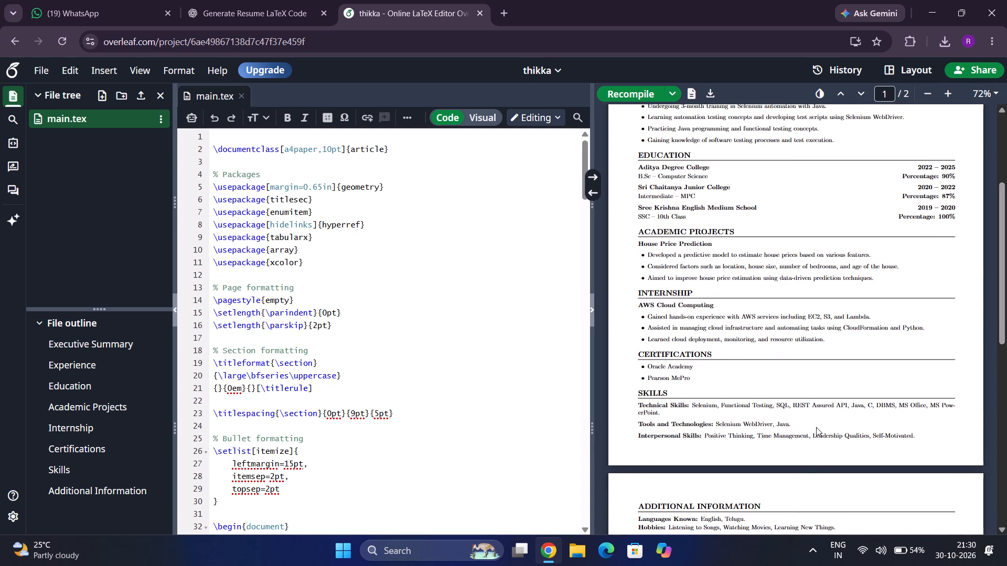
scroll(853, 449, down, 1)
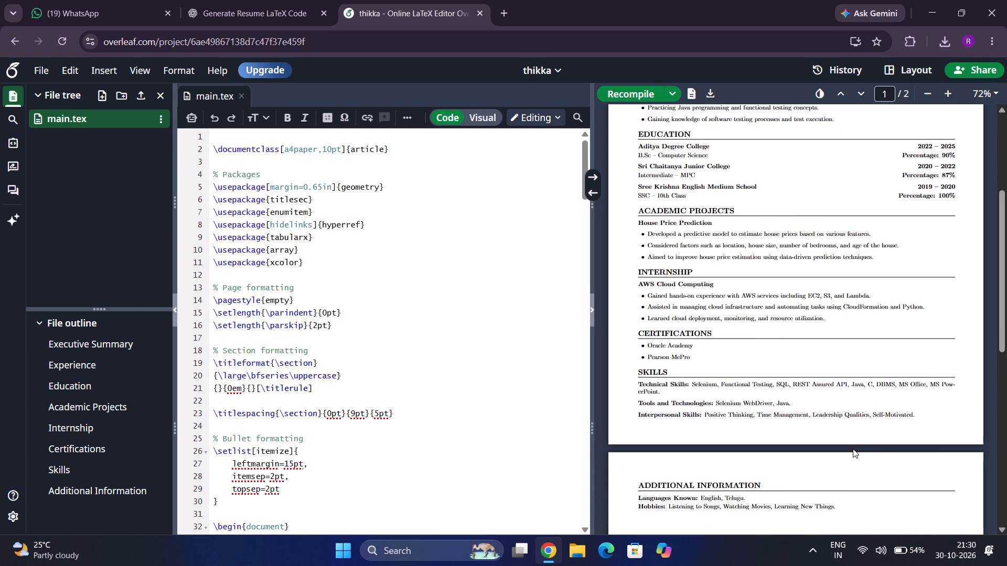
scroll(853, 449, down, 3)
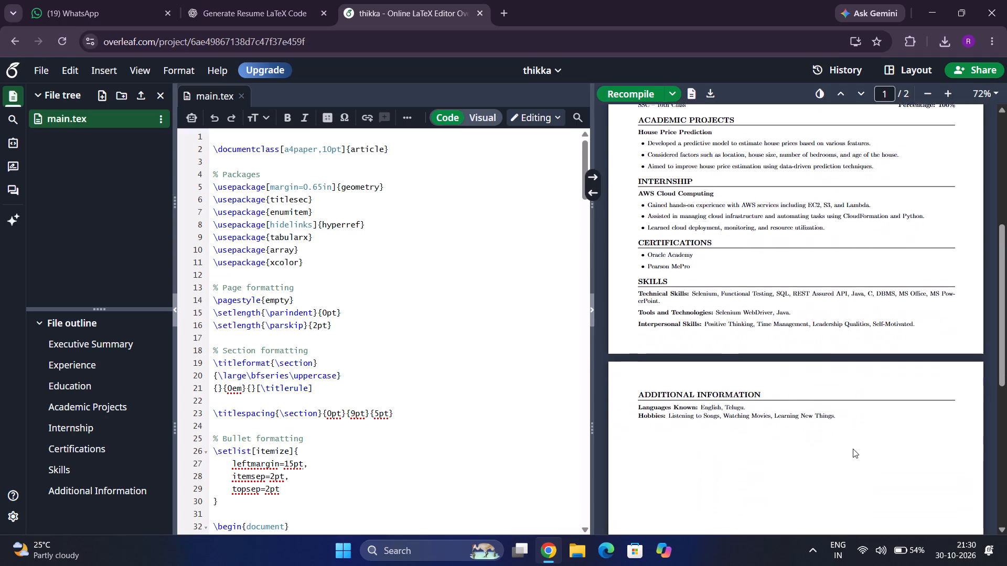
scroll(853, 449, down, 1)
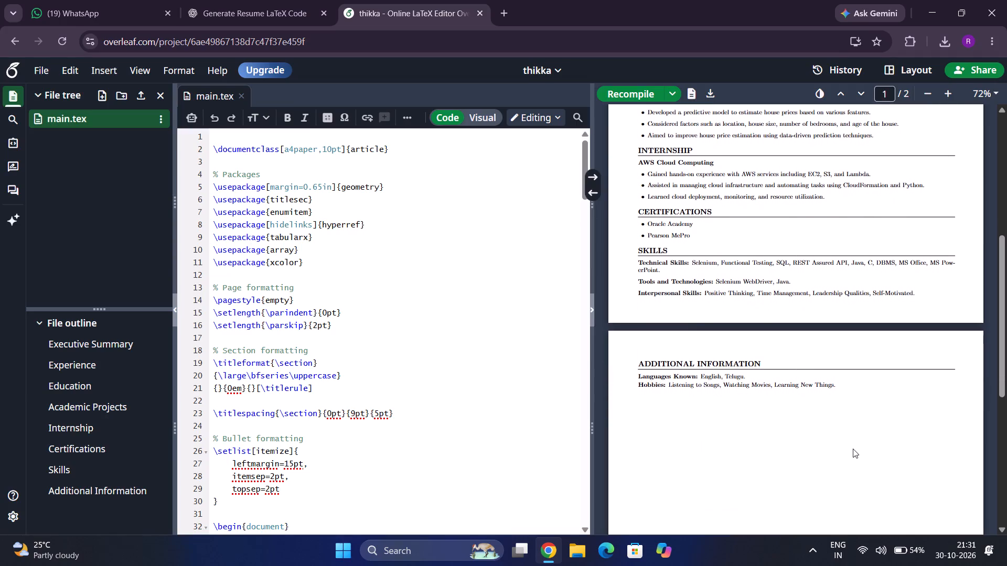
scroll(853, 449, up, 3)
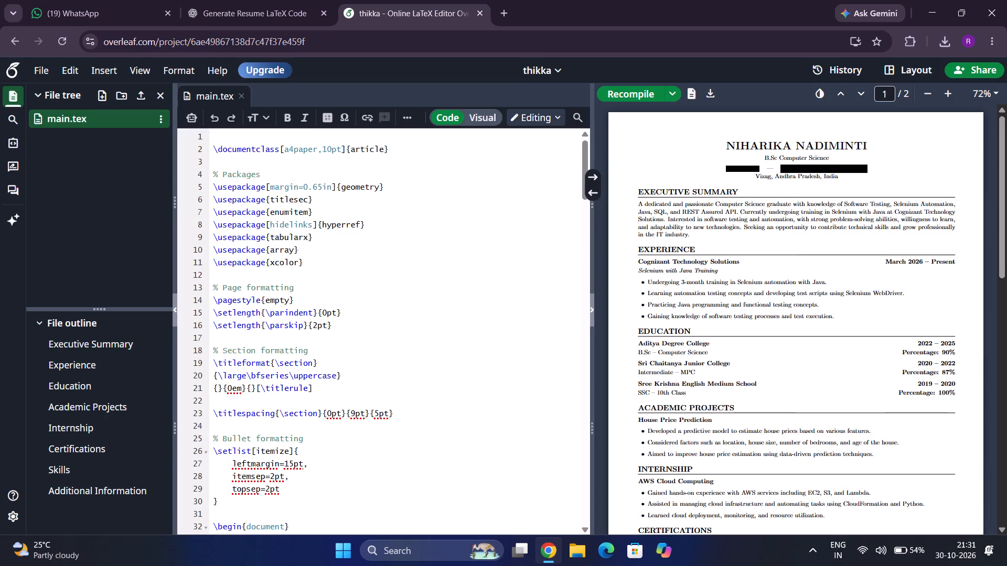
scroll(762, 246, down, 2)
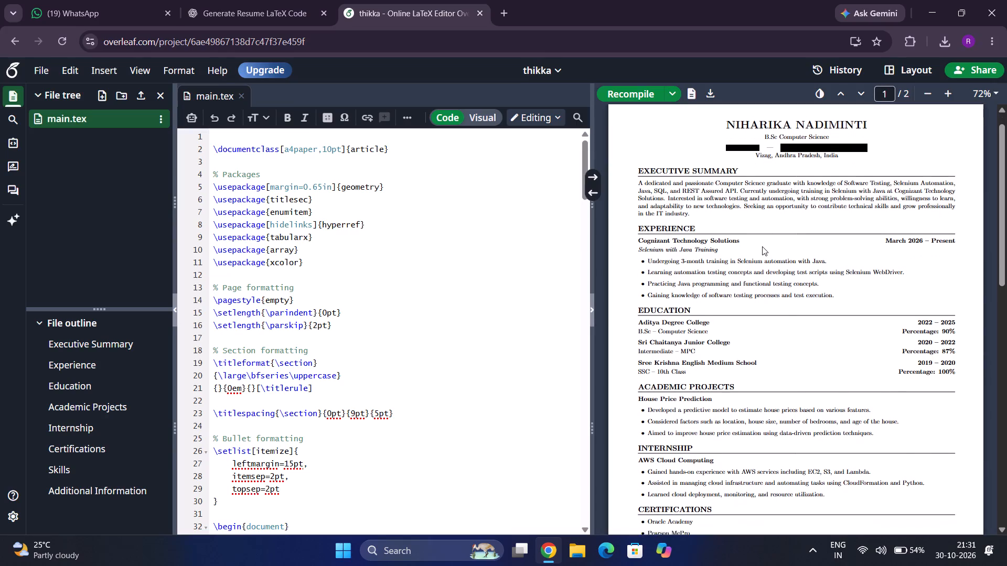
scroll(762, 246, down, 2)
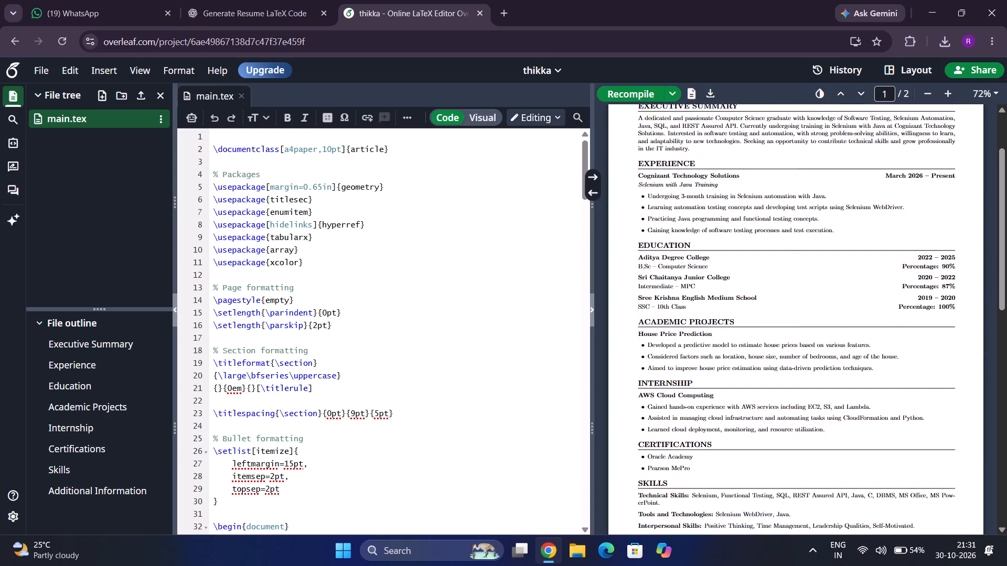
scroll(762, 246, down, 2)
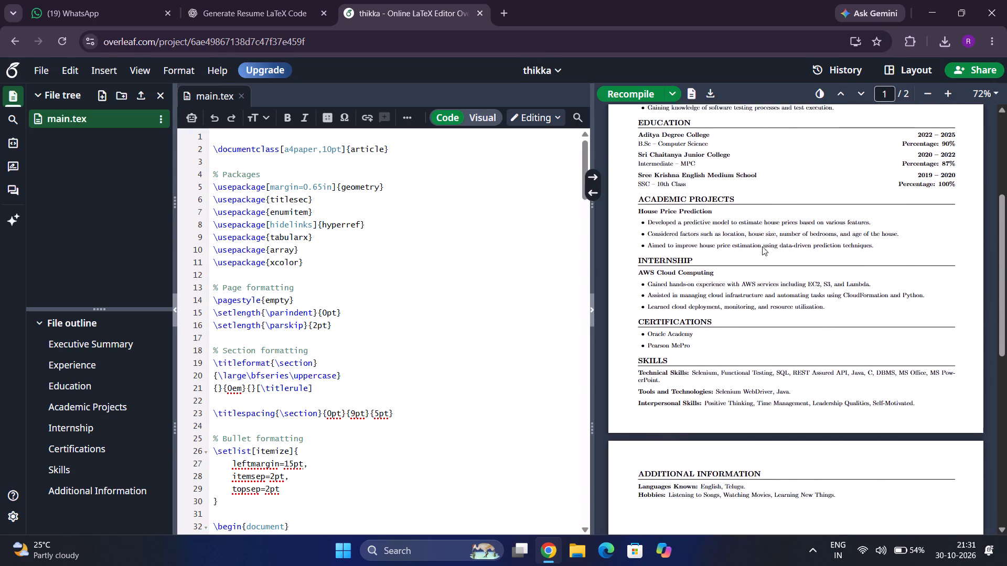
scroll(762, 246, down, 2)
scroll(762, 246, up, 5)
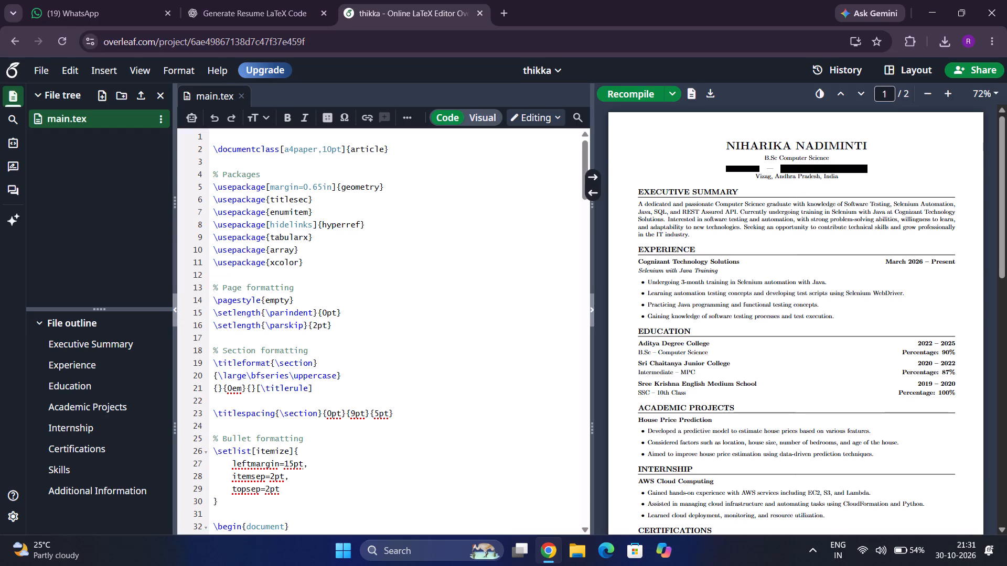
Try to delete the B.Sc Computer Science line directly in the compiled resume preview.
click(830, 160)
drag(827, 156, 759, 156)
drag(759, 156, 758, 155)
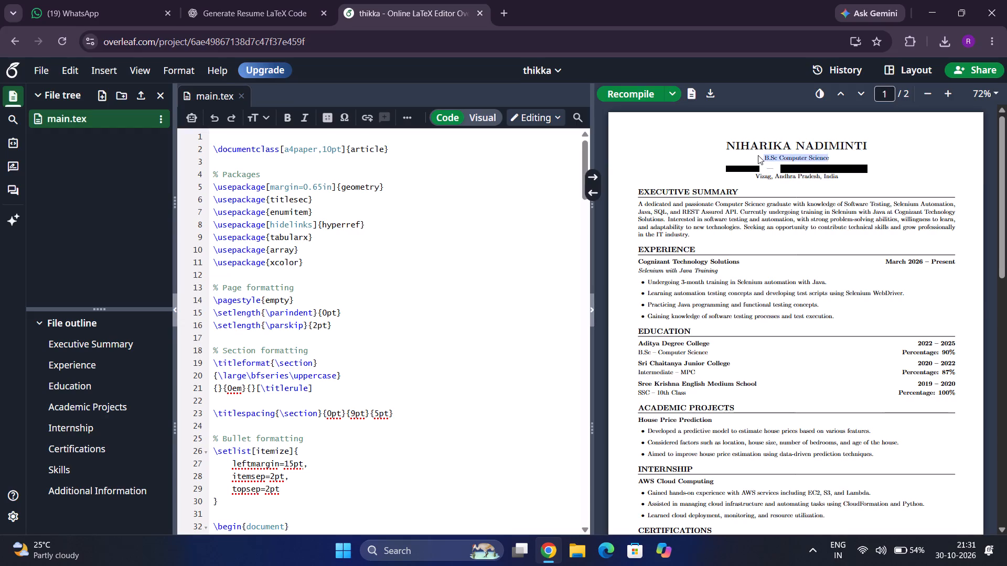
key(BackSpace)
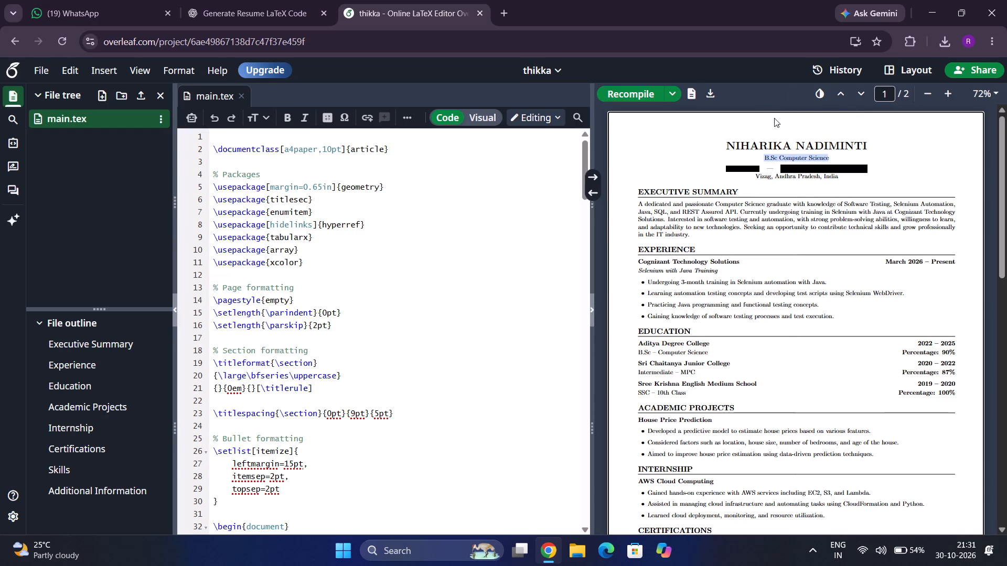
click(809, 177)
Download the compiled thikka resume as a PDF.
click(710, 96)
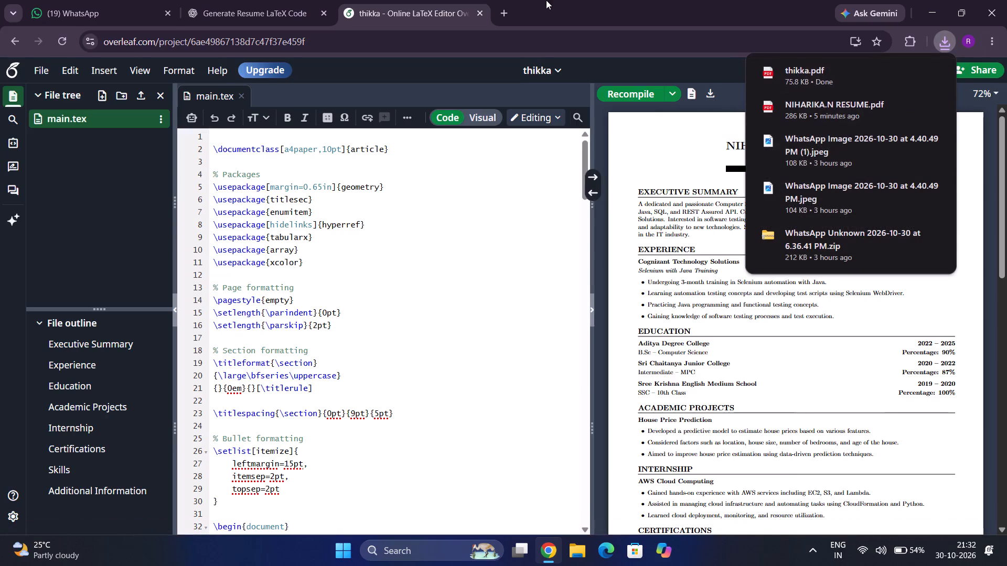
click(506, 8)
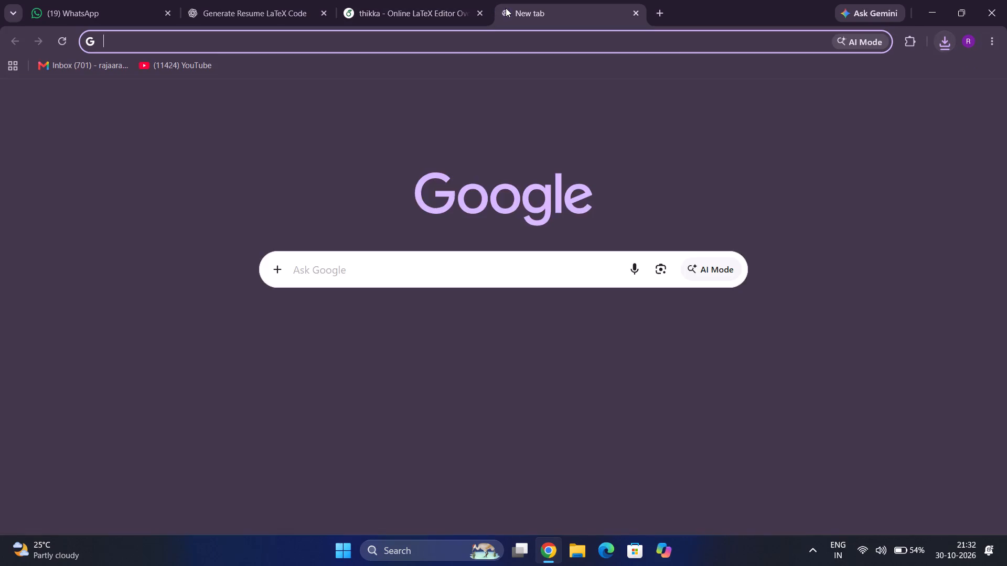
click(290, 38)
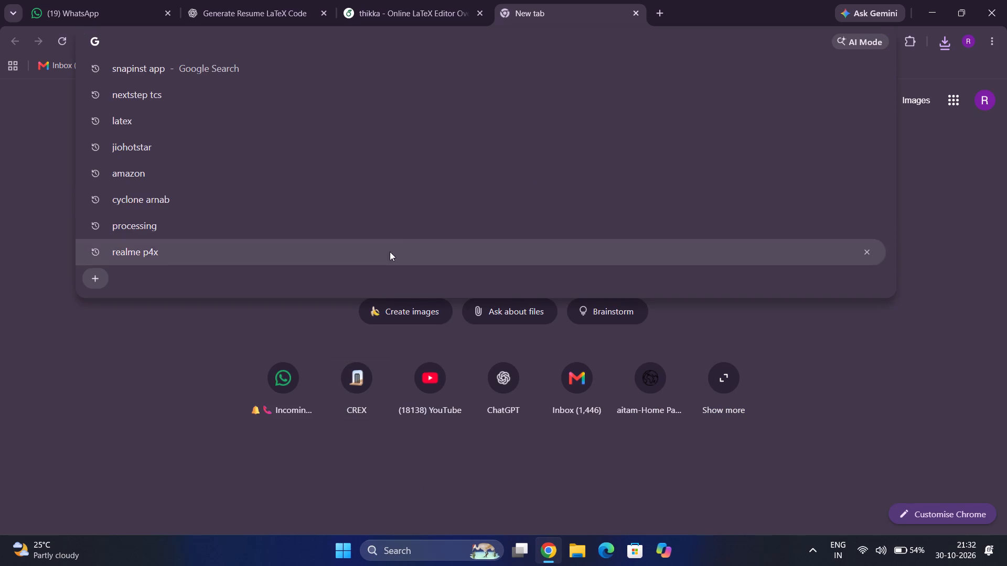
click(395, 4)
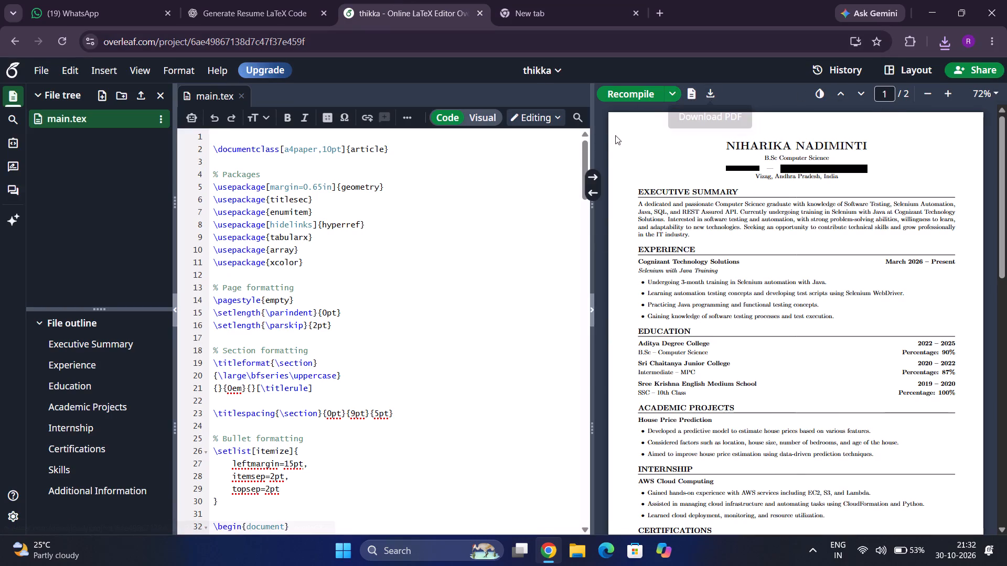
Locate the B.Sc Computer Science header line in the LaTeX source, starting from the compiled resume preview.
scroll(377, 275, up, 16)
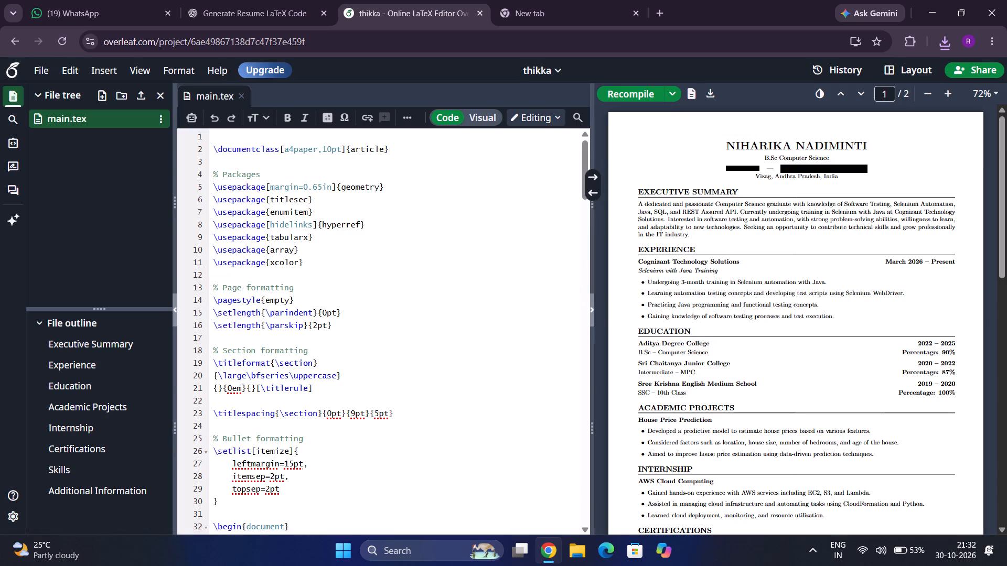
click(73, 74)
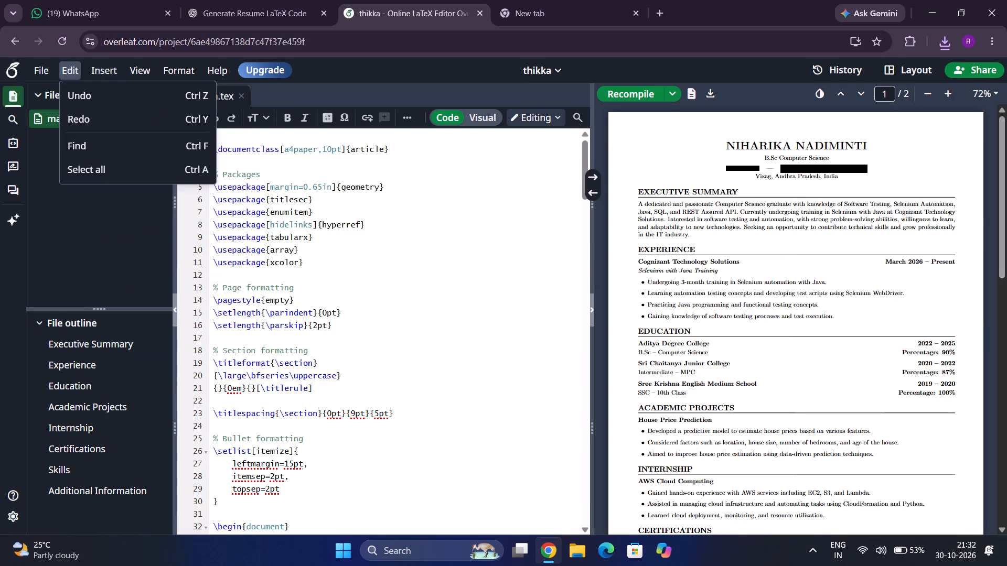
click(745, 174)
triple_click(841, 218)
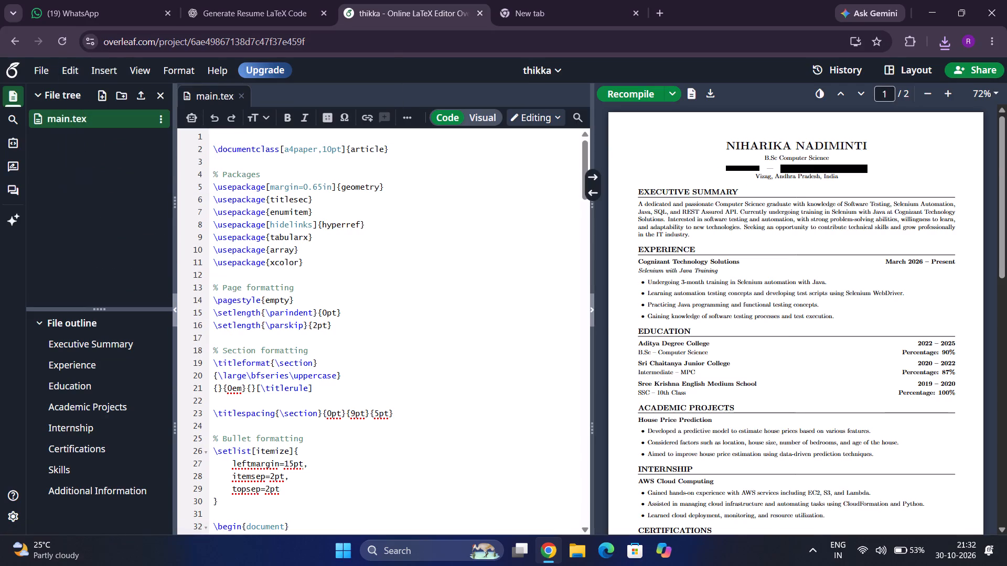
scroll(841, 218, down, 3)
scroll(841, 218, up, 6)
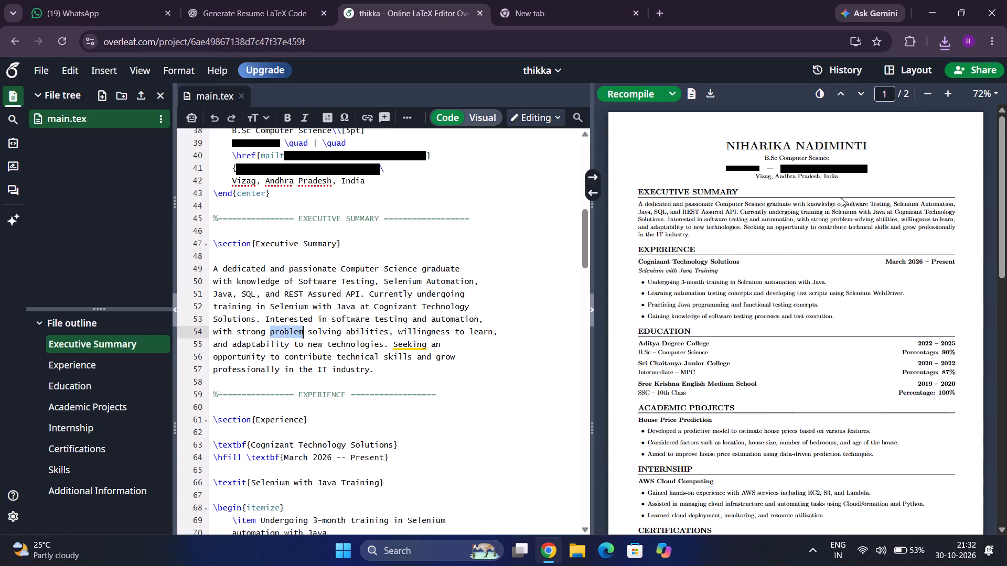
click(847, 154)
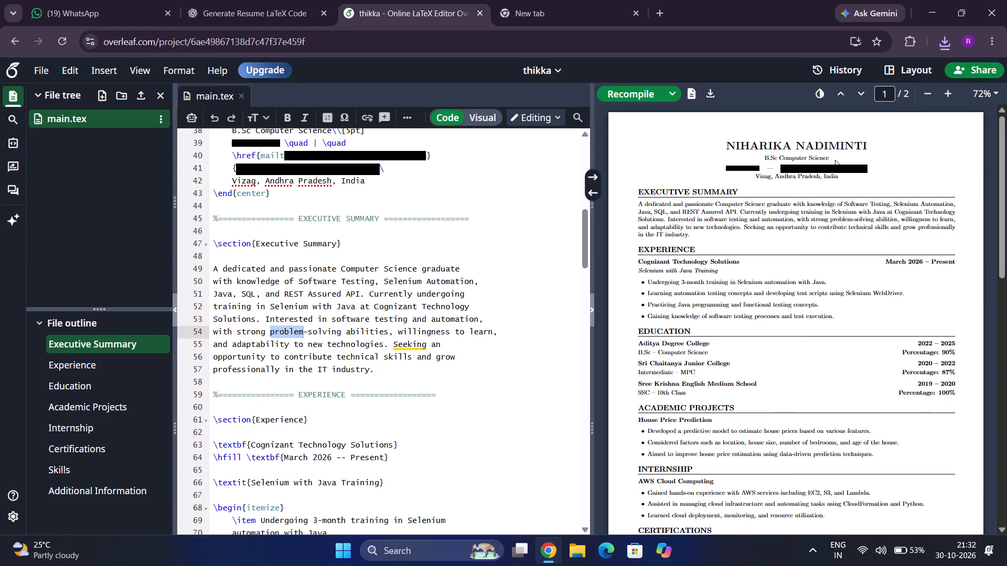
triple_click(835, 160)
double_click(821, 159)
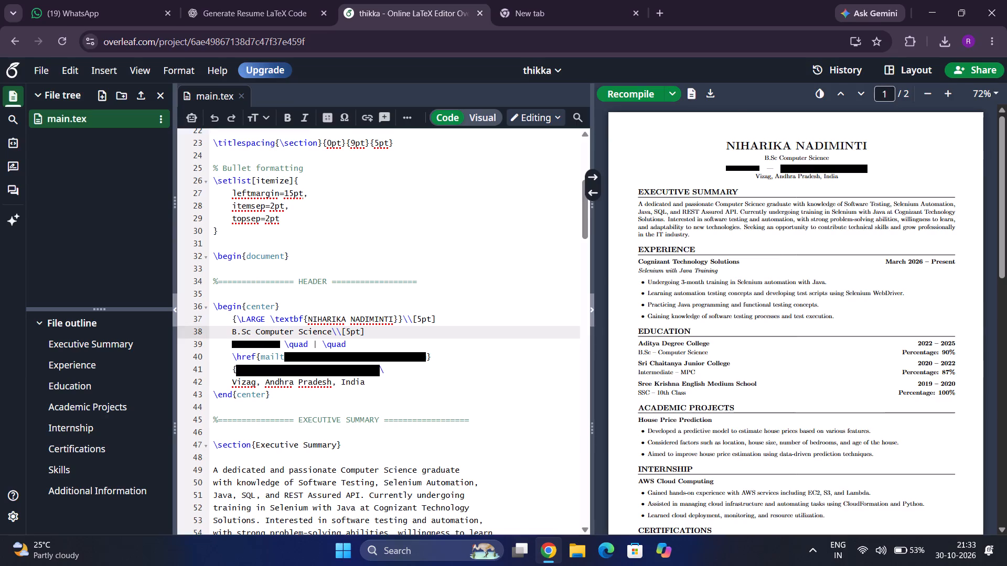
Search the web for pdf to word in the empty browser tab and open iLovePDF's PDF to Word converter.
click(562, 0)
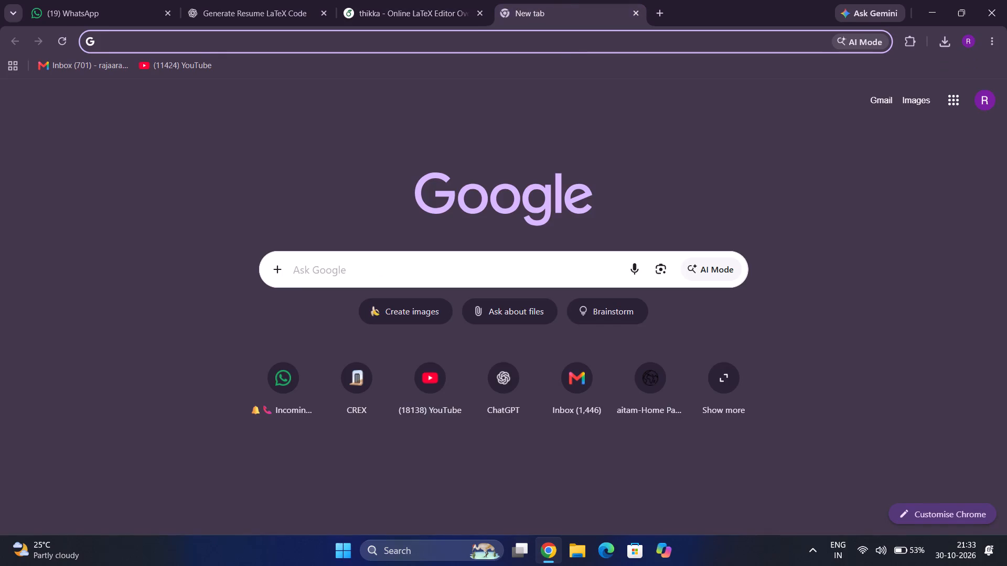
click(565, 47)
text(pdf to)
key(space)
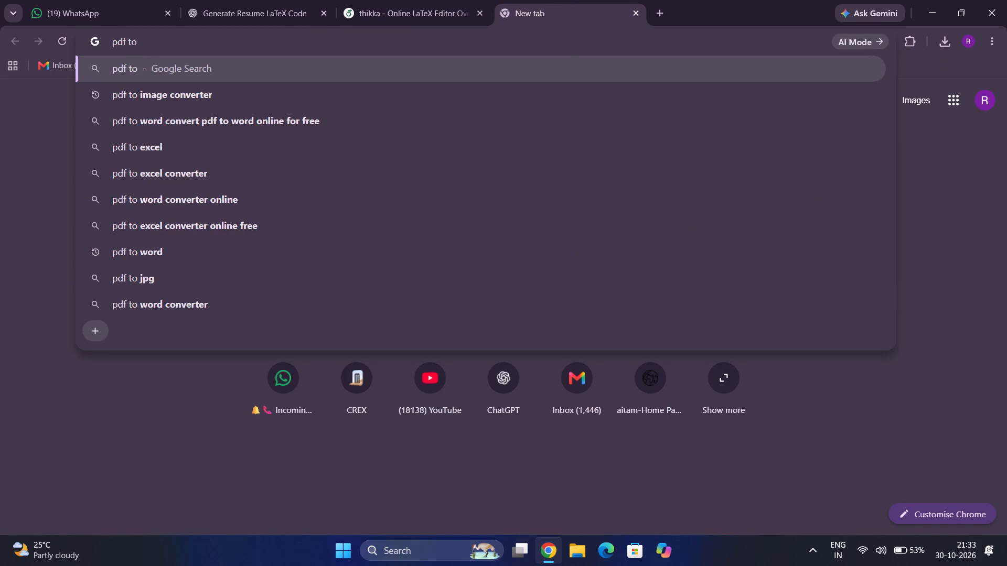
text(wor)
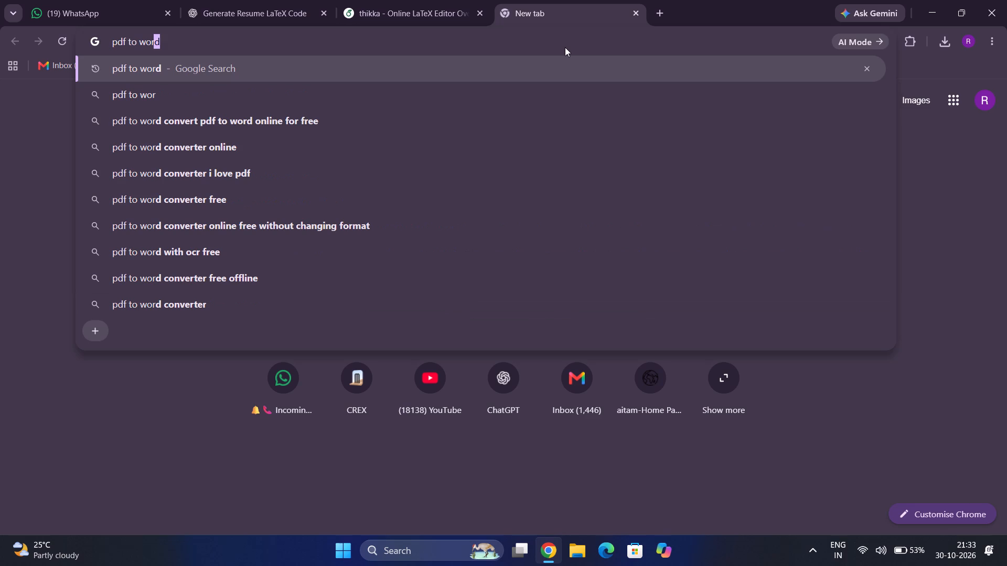
key(Return)
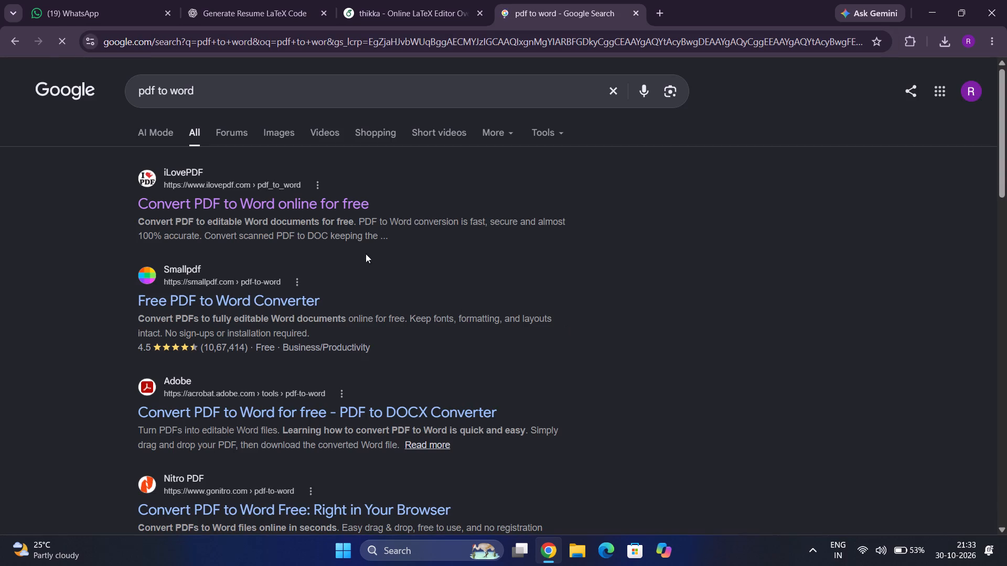
click(297, 209)
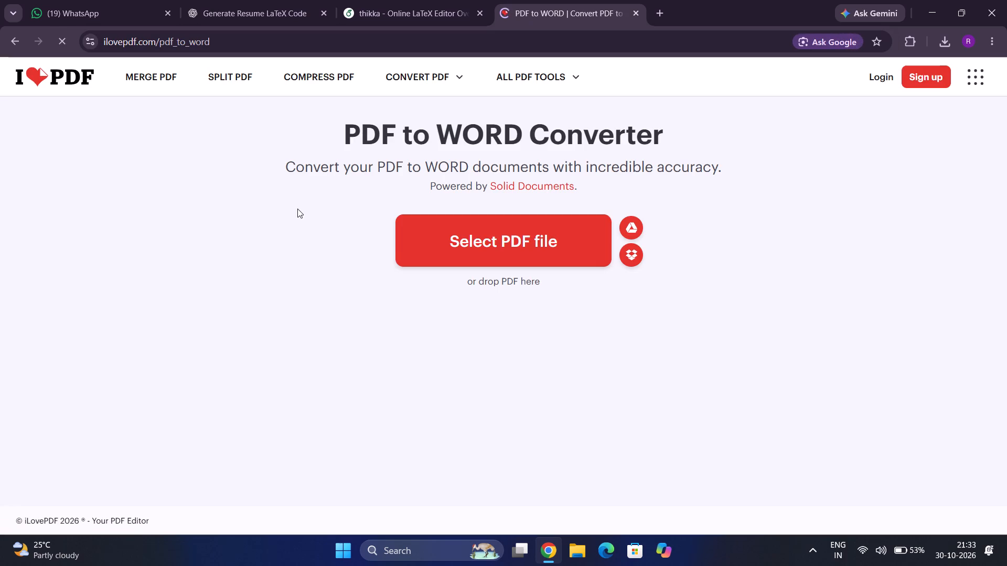
Convert thikka.pdf from Downloads to an editable Word document without OCR and download the result.
click(444, 241)
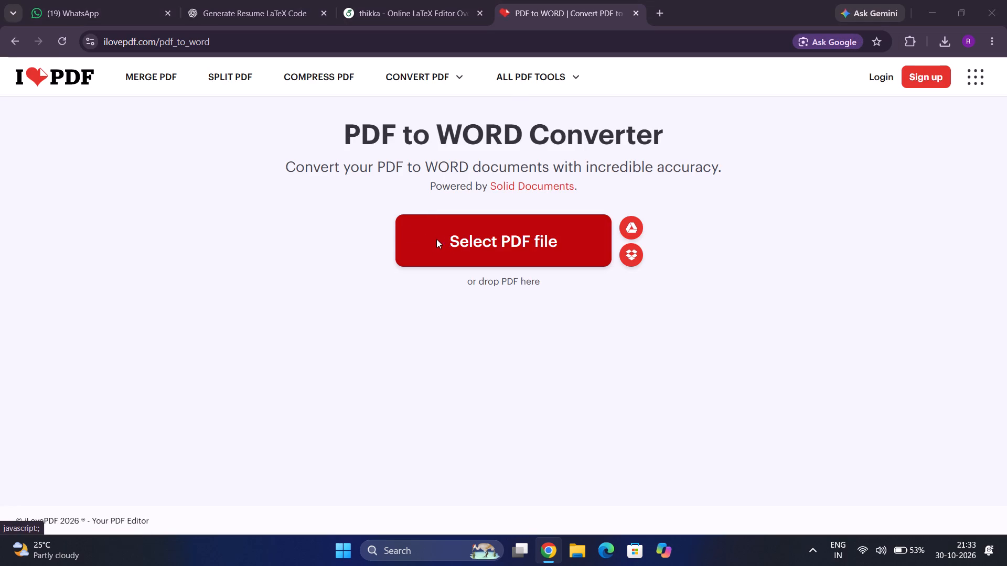
click(190, 111)
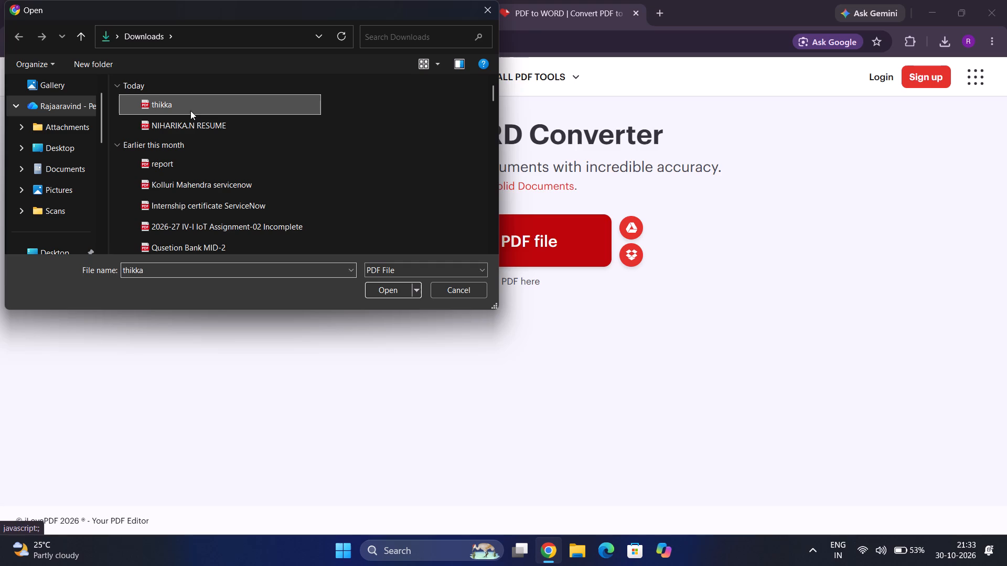
click(389, 290)
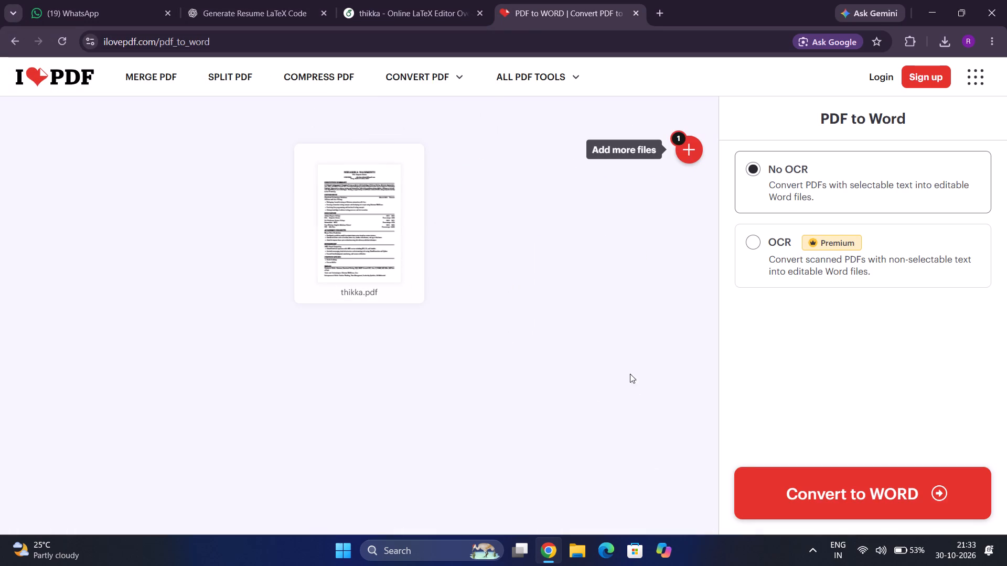
click(805, 490)
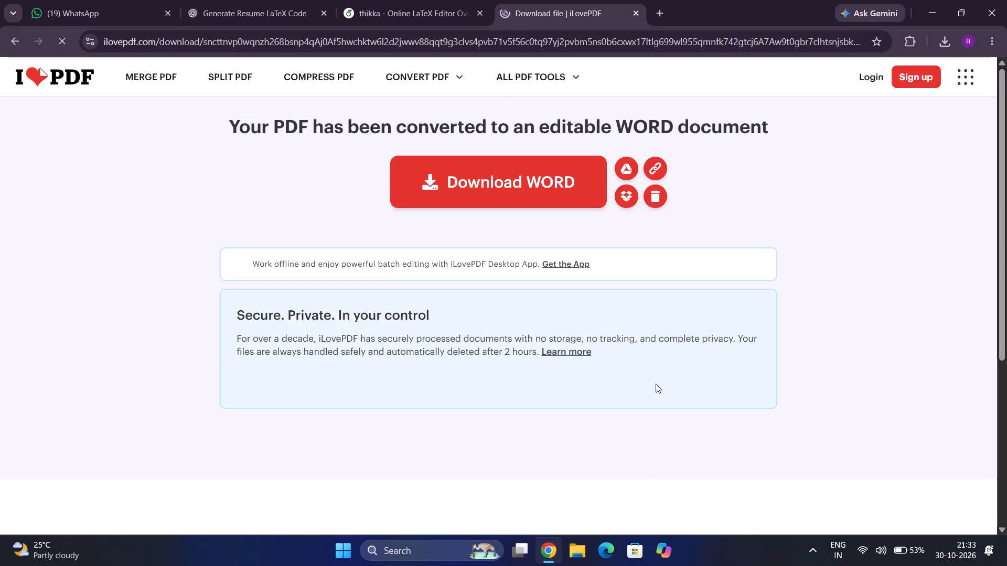
click(507, 165)
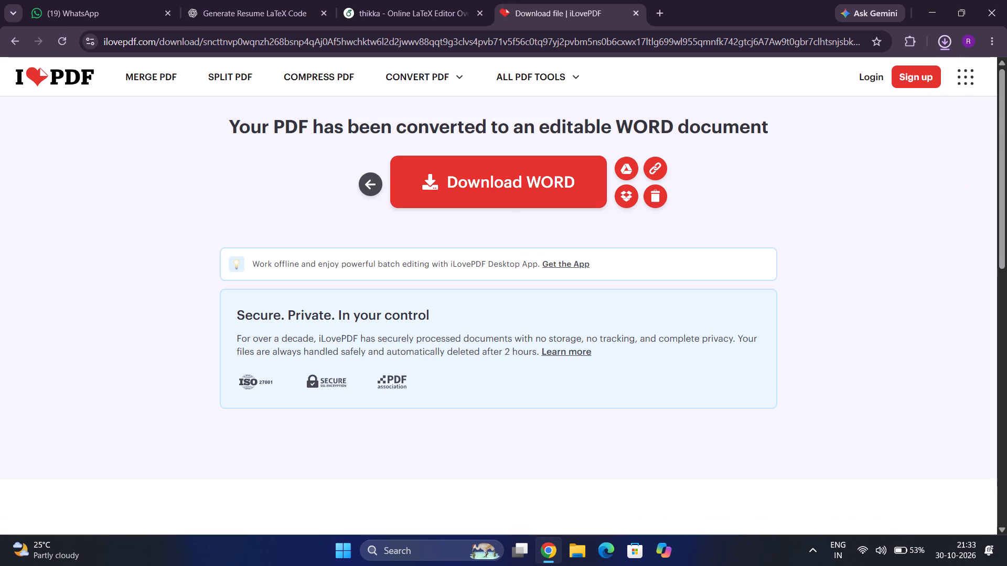
Launch Microsoft Word, open the converted thikka document from the Downloads folder and enable editing.
click(346, 557)
text(wor)
key(Return)
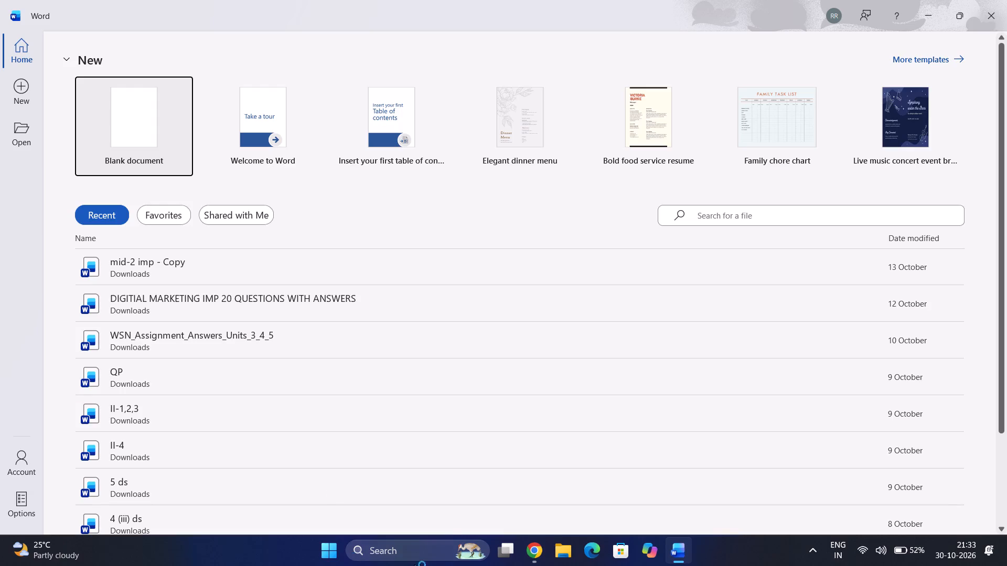
click(24, 138)
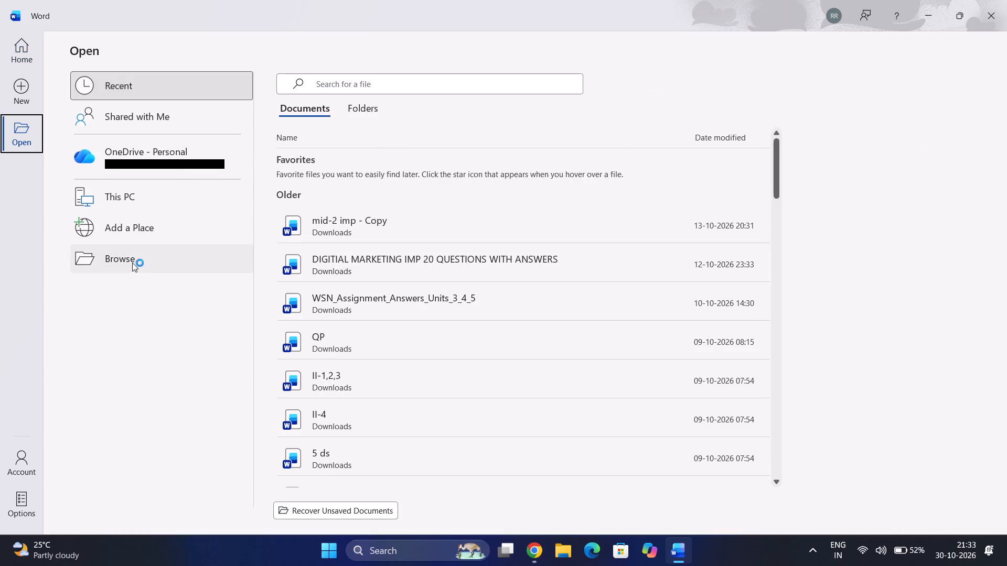
click(132, 263)
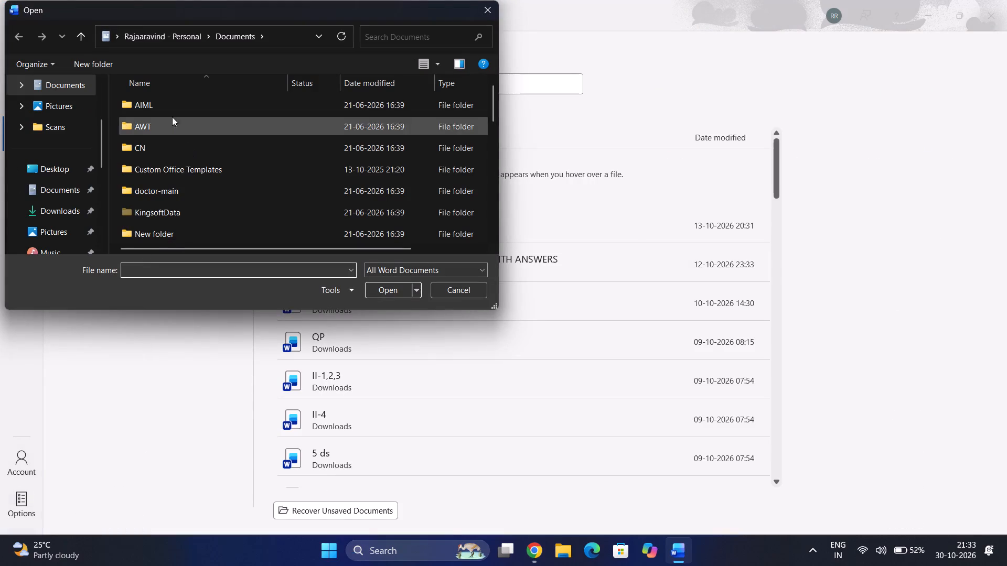
double_click(59, 210)
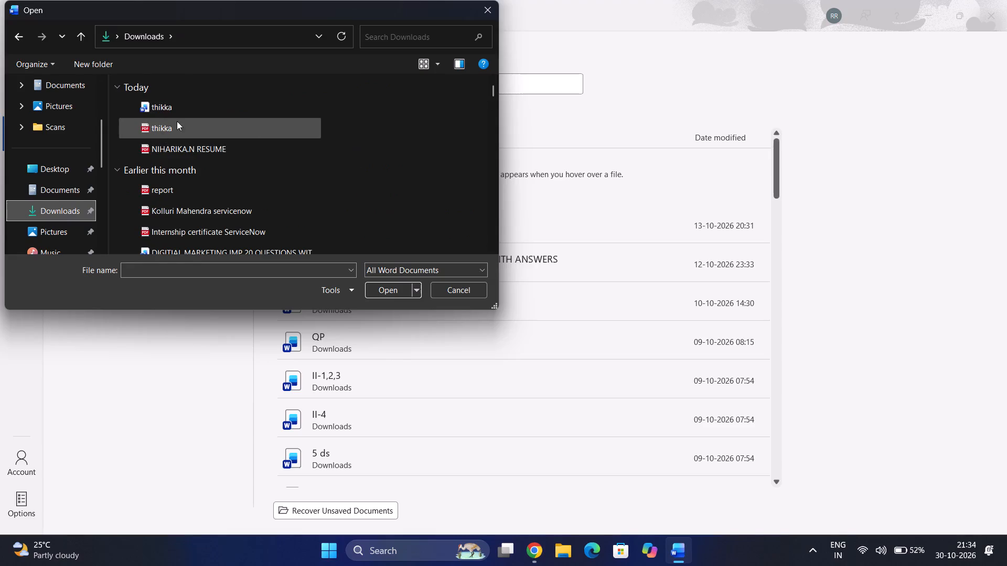
click(192, 104)
click(381, 292)
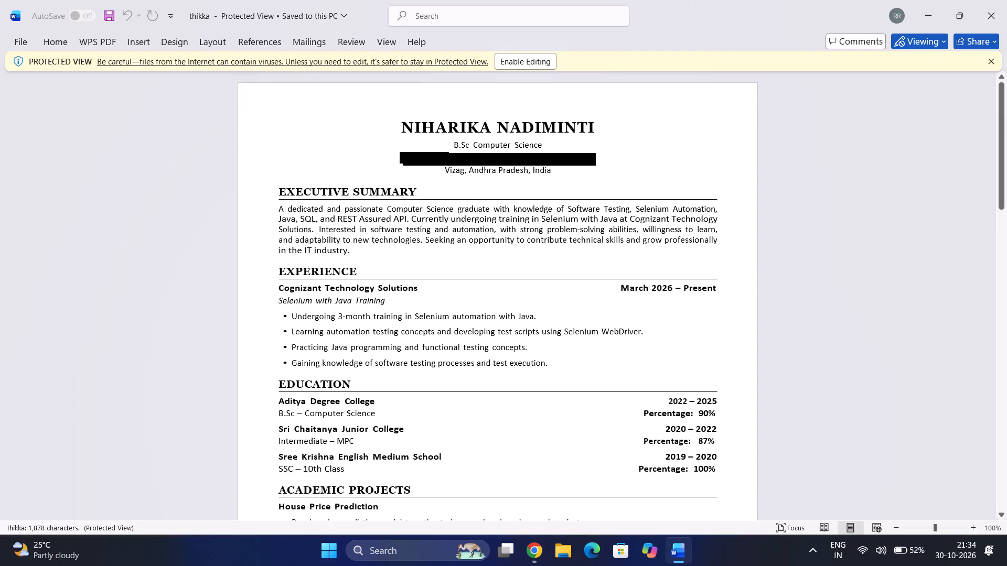
click(529, 62)
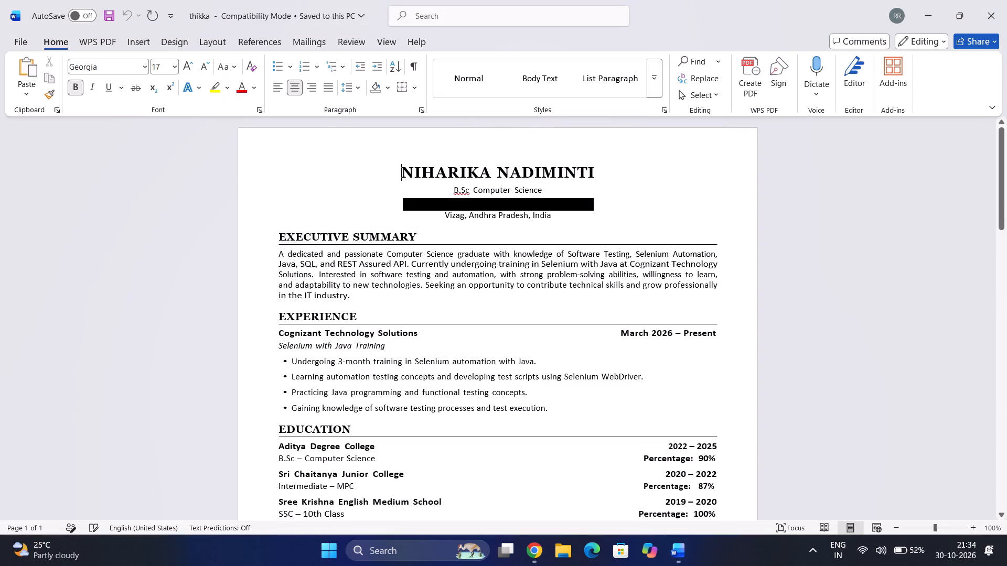
Delete the B.Sc Computer Science line beneath the name in the resume header, including its empty paragraph.
double_click(549, 191)
click(549, 191)
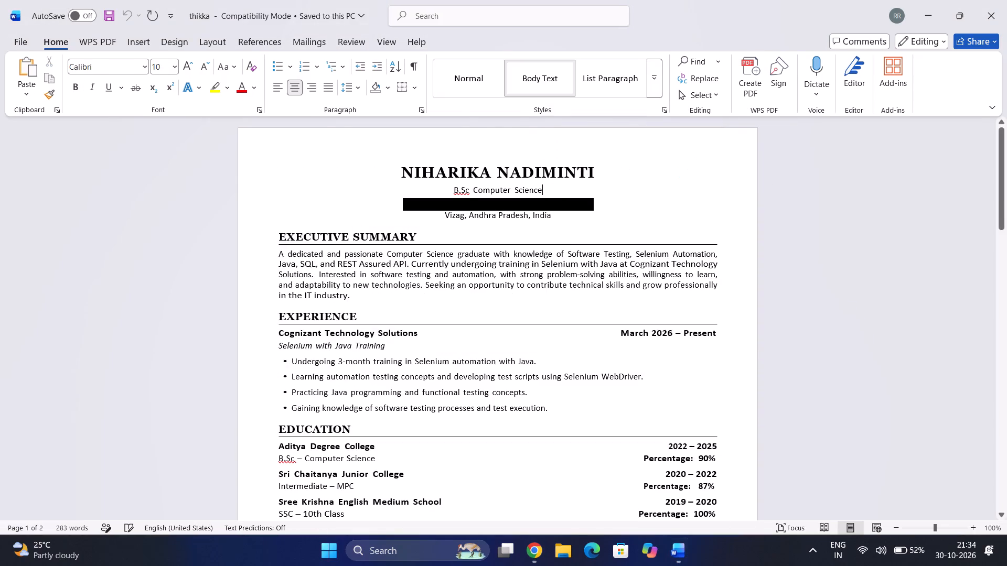
key(BackSpace)
key(BackSpace)
key(BackSpace)
key(BackSpace)
key(BackSpace)
key(BackSpace)
key(BackSpace)
key(BackSpace)
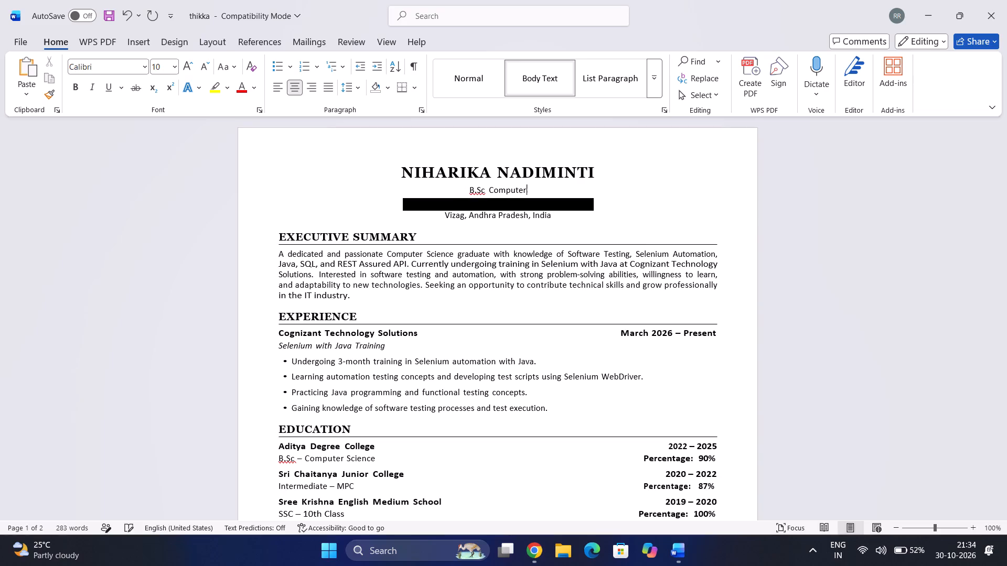
key(BackSpace)
key(BackSpace)
key(BackSpace)
key(BackSpace)
key(BackSpace)
key(BackSpace)
key(BackSpace)
key(BackSpace)
key(BackSpace)
key(BackSpace)
key(BackSpace)
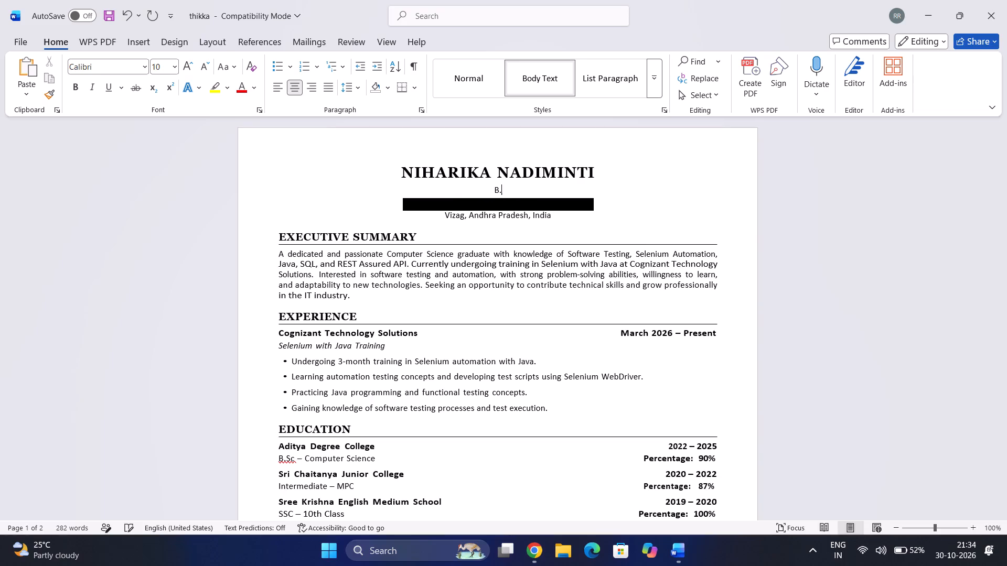
key(BackSpace)
key(BackSpace)
key(BackSpace)
key(BackSpace)
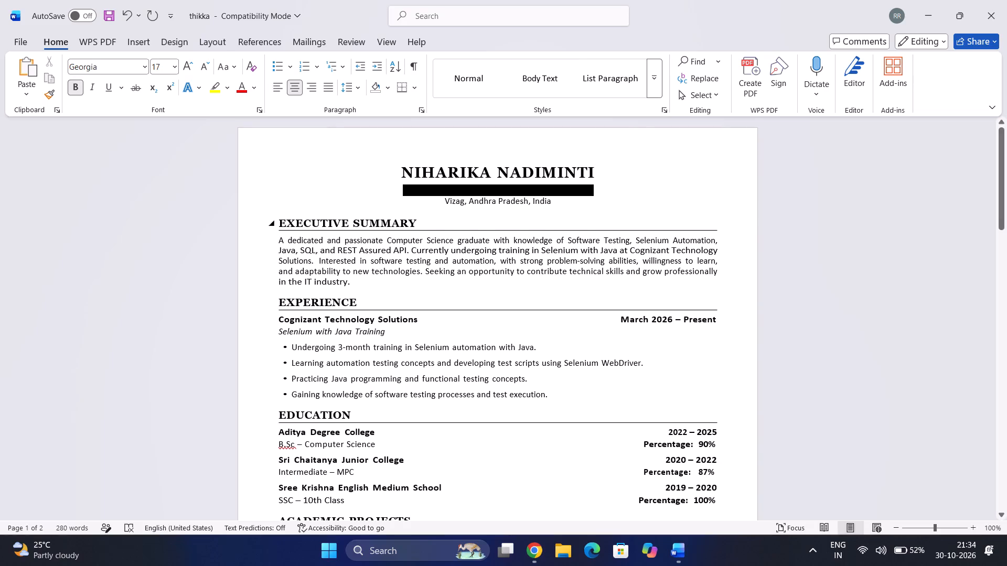
Delete two characters before the e-mail address in the header's contact line.
click(466, 192)
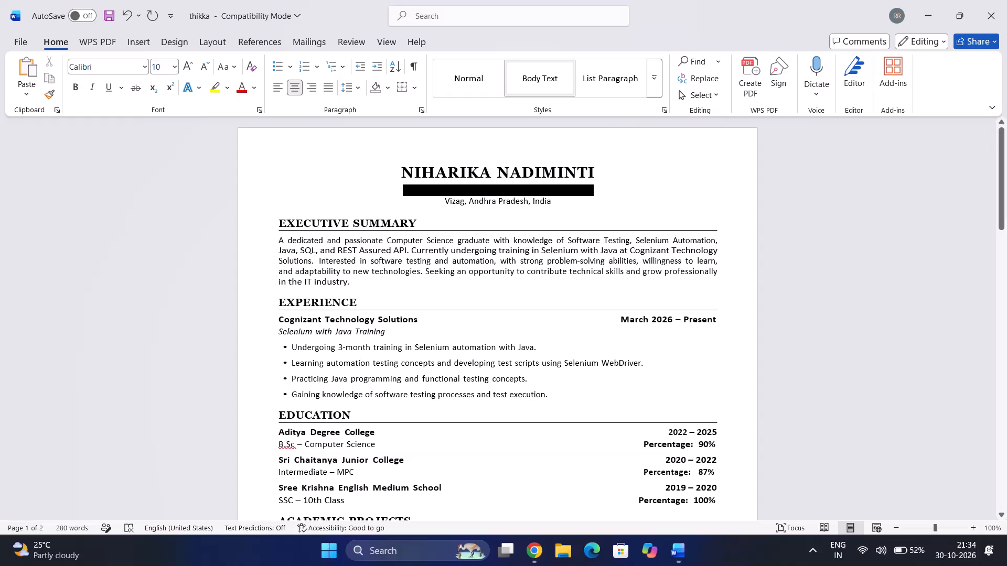
click(599, 186)
click(467, 190)
key(BackSpace)
key(BackSpace)
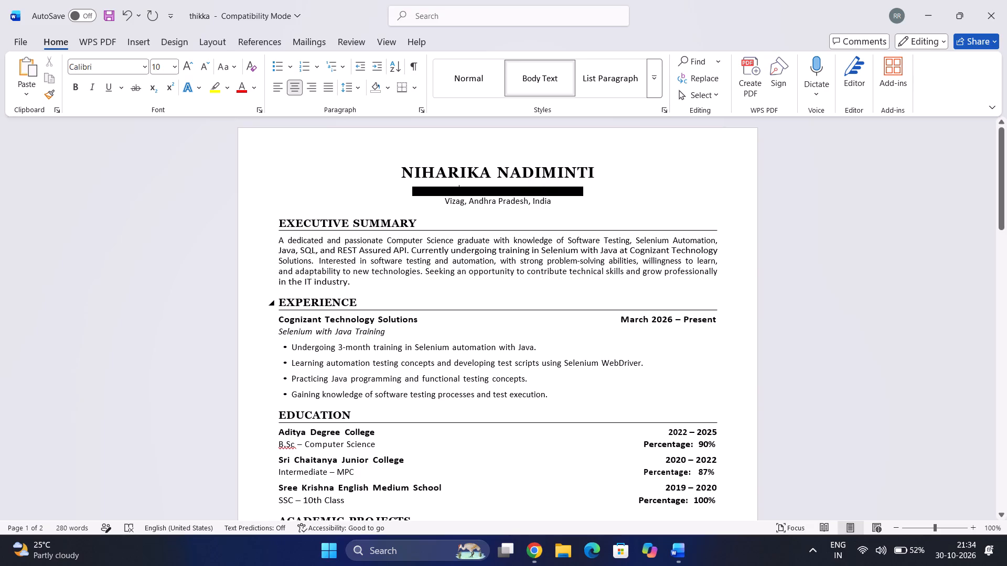
key(Right)
key(Left)
Review the resume's layout across both pages, from the header down to the Additional Information section.
scroll(545, 303, down, 5)
scroll(545, 303, up, 12)
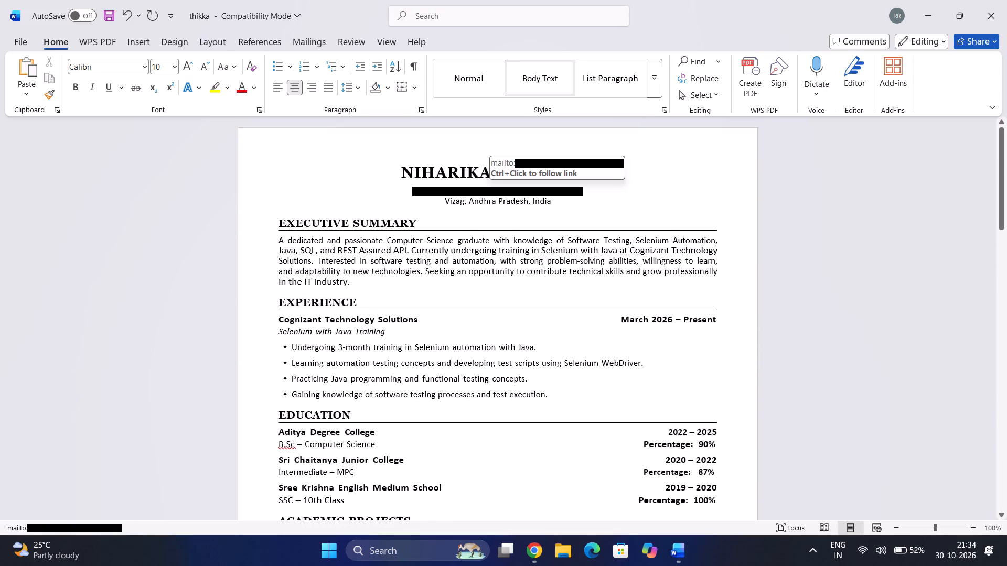
scroll(558, 409, down, 4)
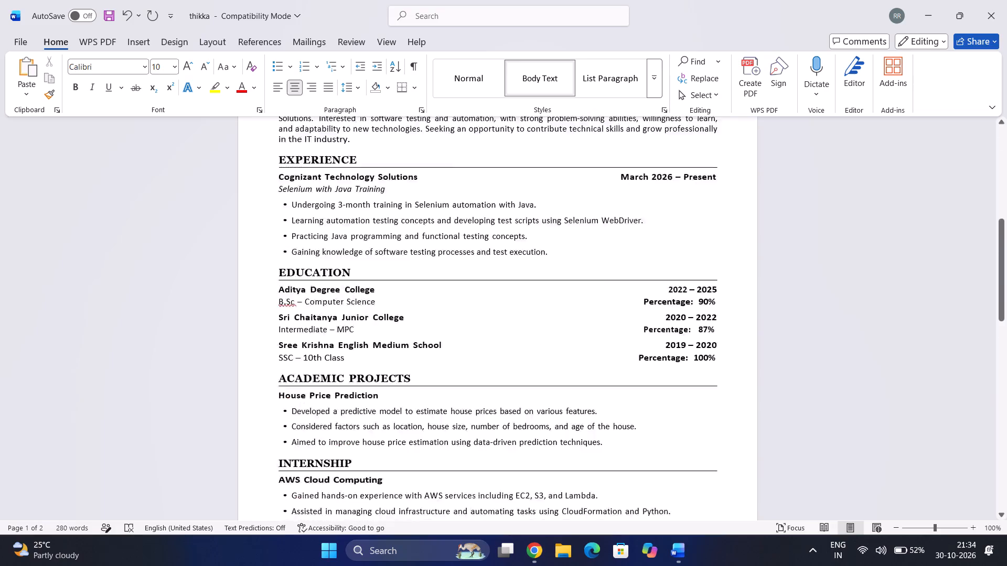
scroll(558, 409, up, 12)
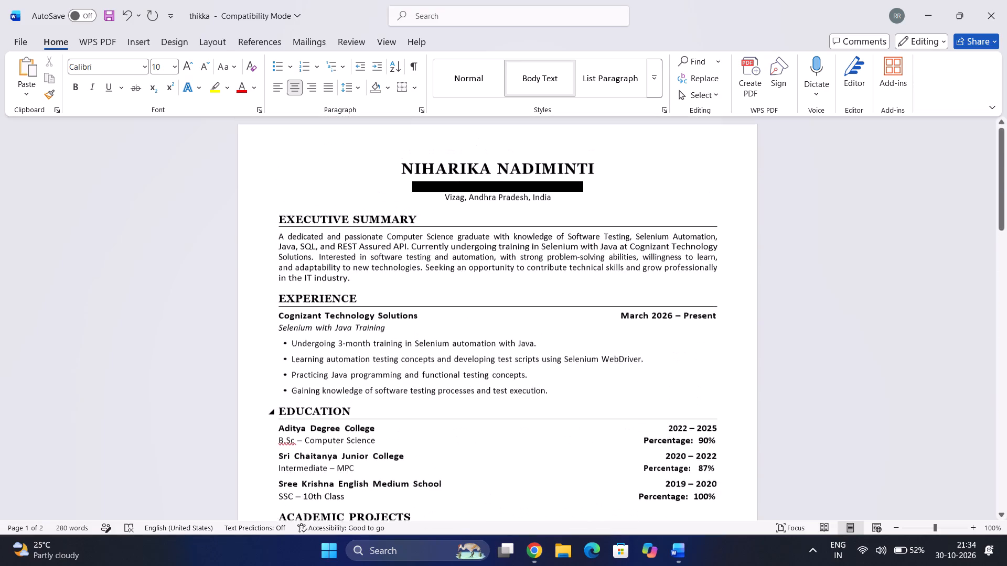
scroll(558, 409, down, 7)
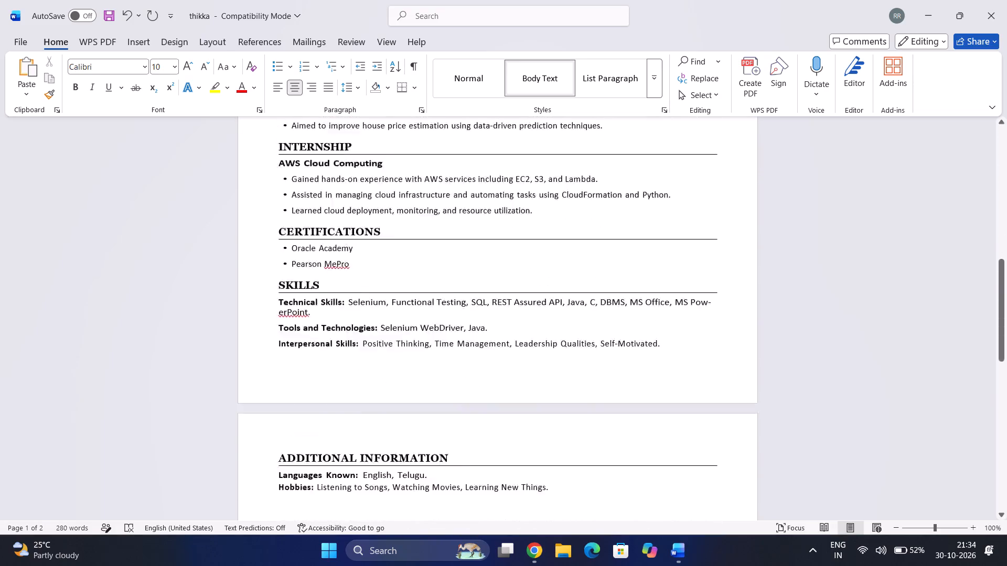
scroll(558, 409, down, 1)
scroll(558, 409, up, 2)
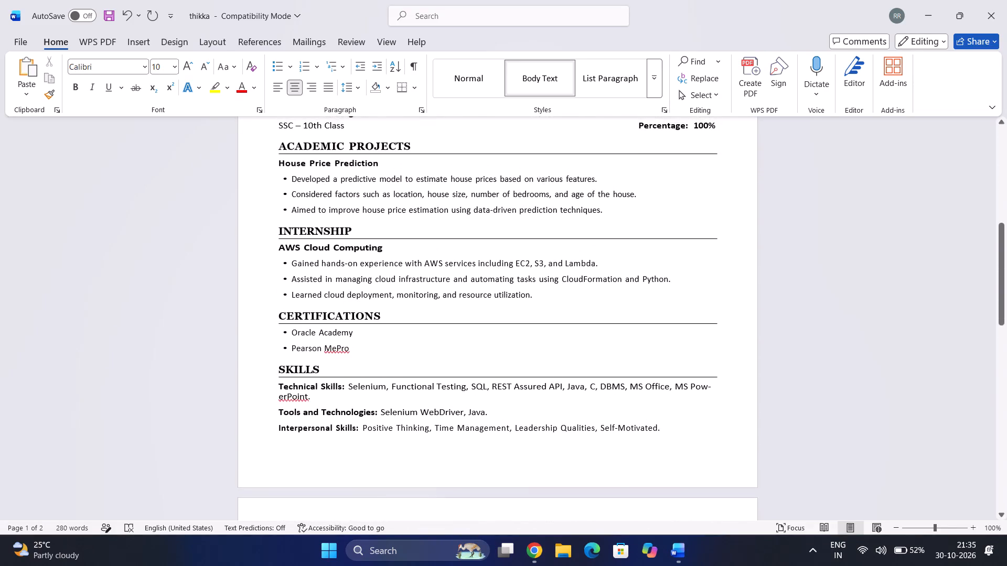
scroll(558, 409, up, 5)
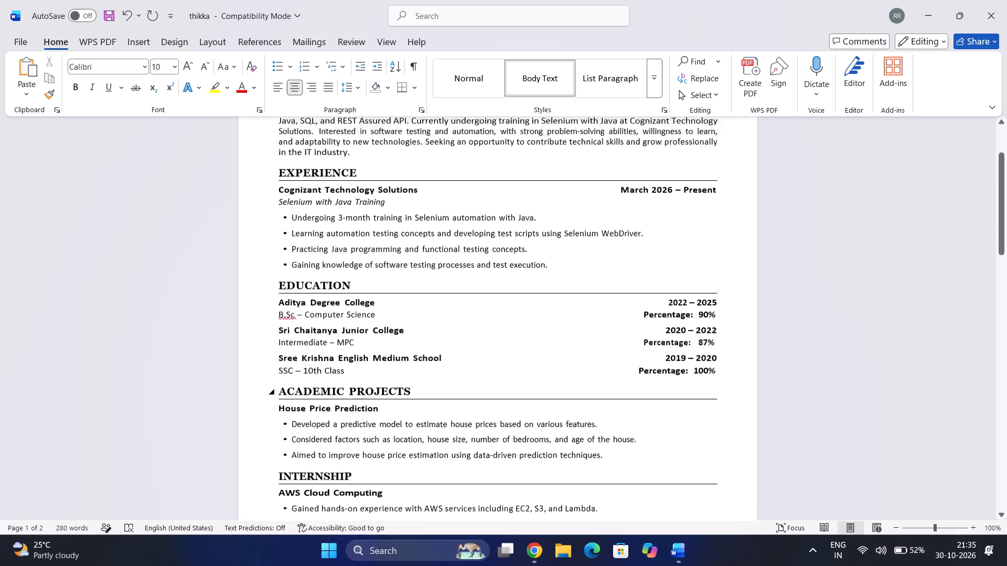
scroll(558, 409, up, 4)
scroll(558, 409, down, 3)
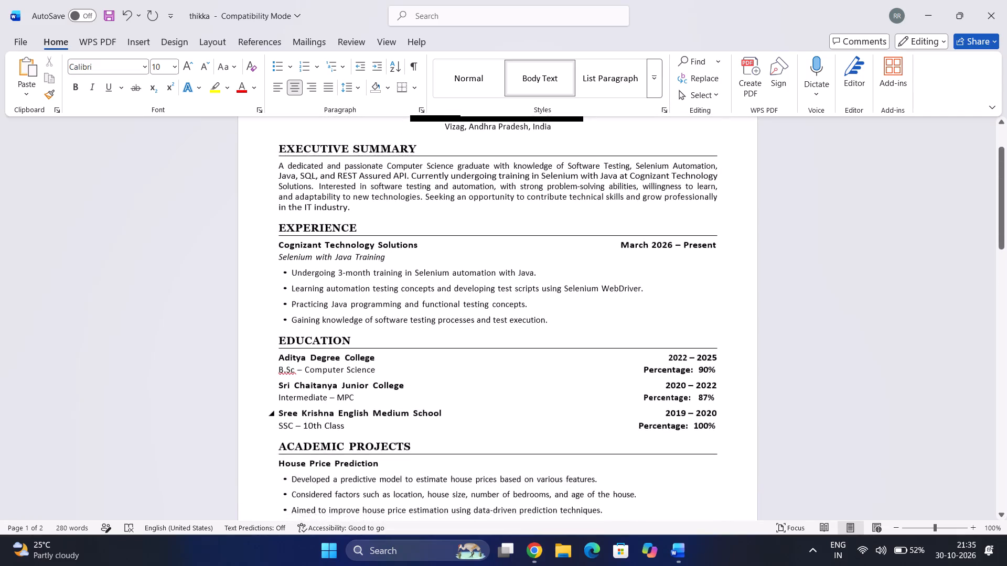
scroll(558, 409, down, 4)
scroll(558, 409, up, 7)
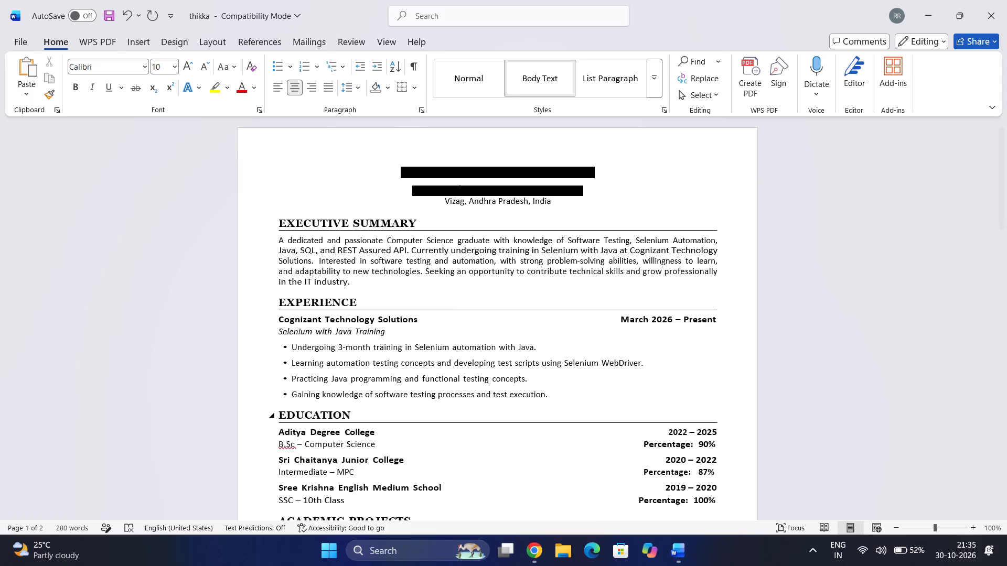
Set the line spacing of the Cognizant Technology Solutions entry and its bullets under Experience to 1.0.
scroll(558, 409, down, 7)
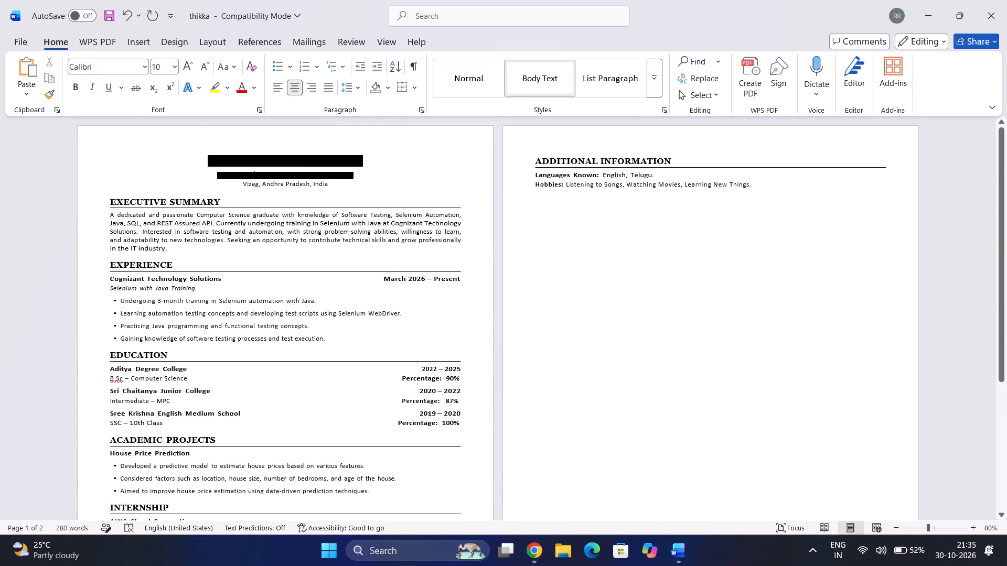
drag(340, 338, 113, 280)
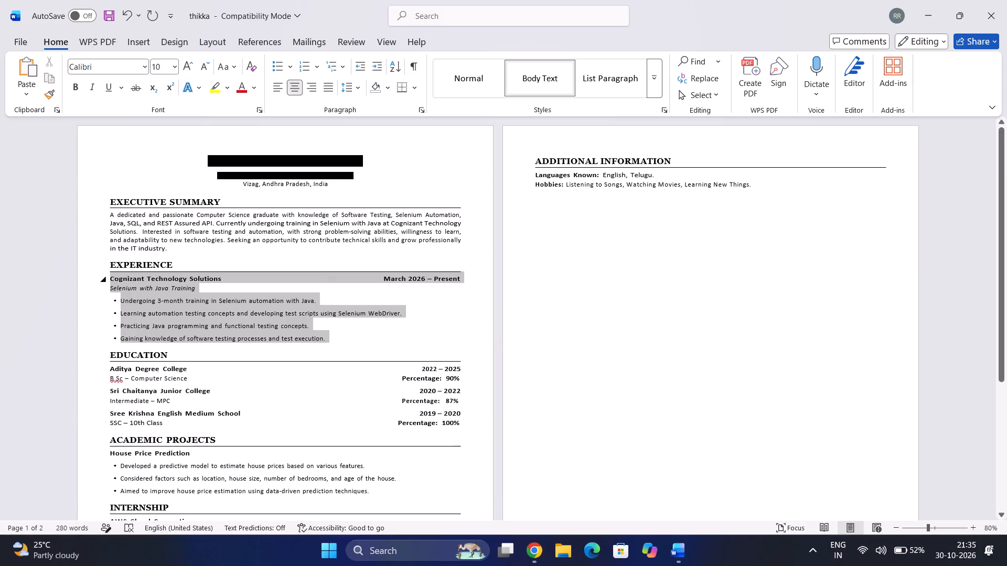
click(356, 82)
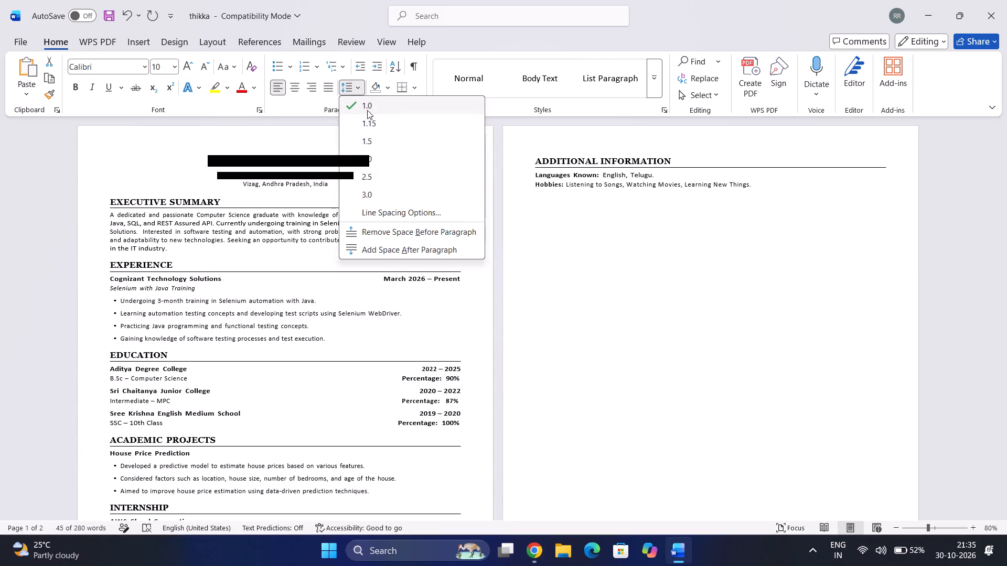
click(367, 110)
Set the line spacing to 1.0 for all text from the Executive Summary heading through the Interpersonal Skills line.
scroll(330, 320, down, 4)
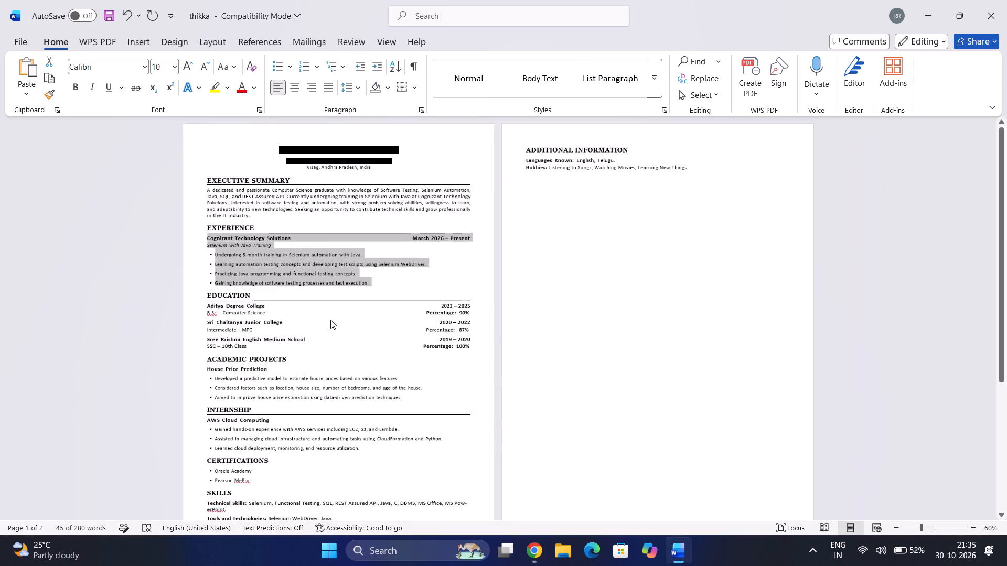
scroll(331, 428, down, 2)
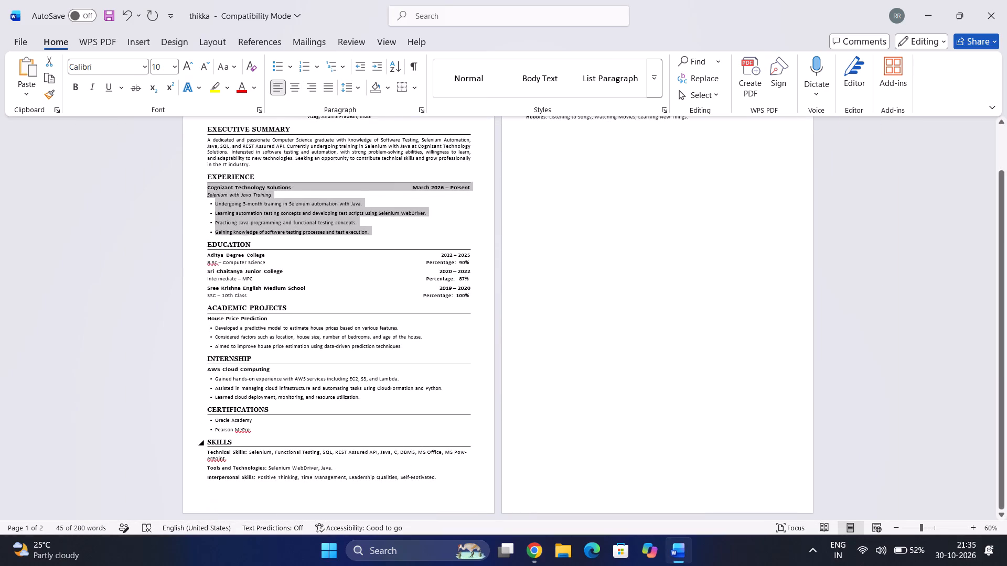
click(442, 478)
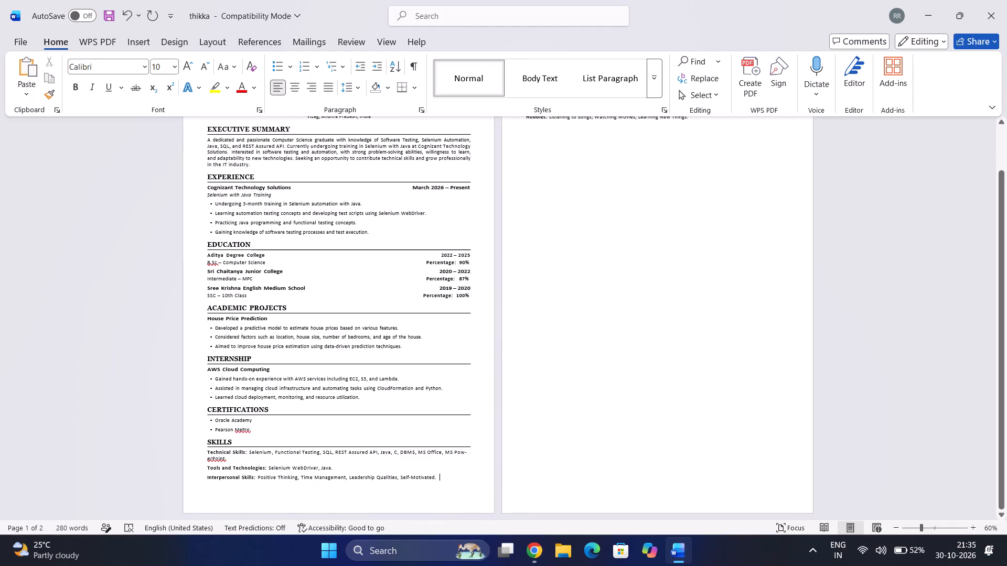
click(444, 479)
drag(444, 479, 266, 253)
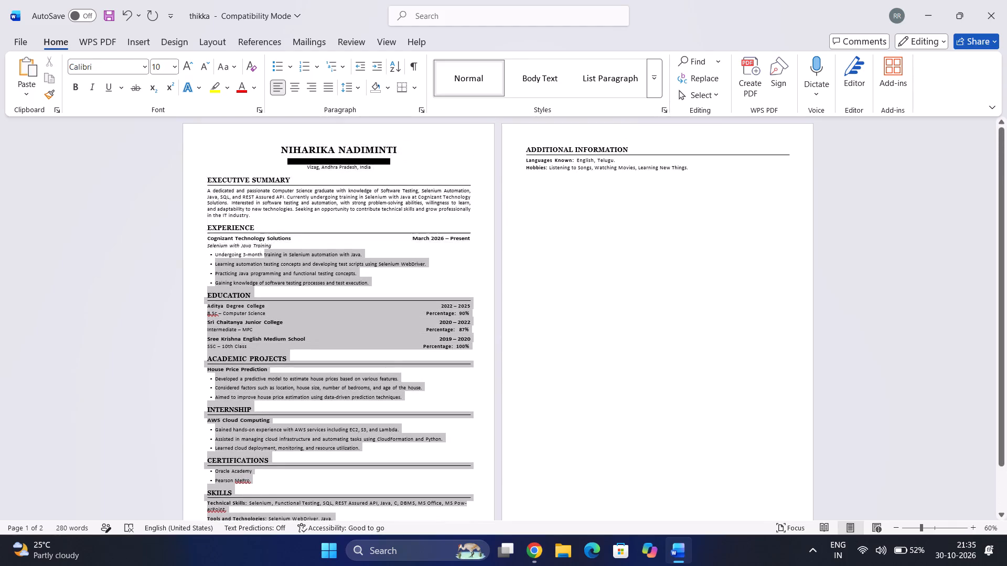
drag(266, 253, 206, 177)
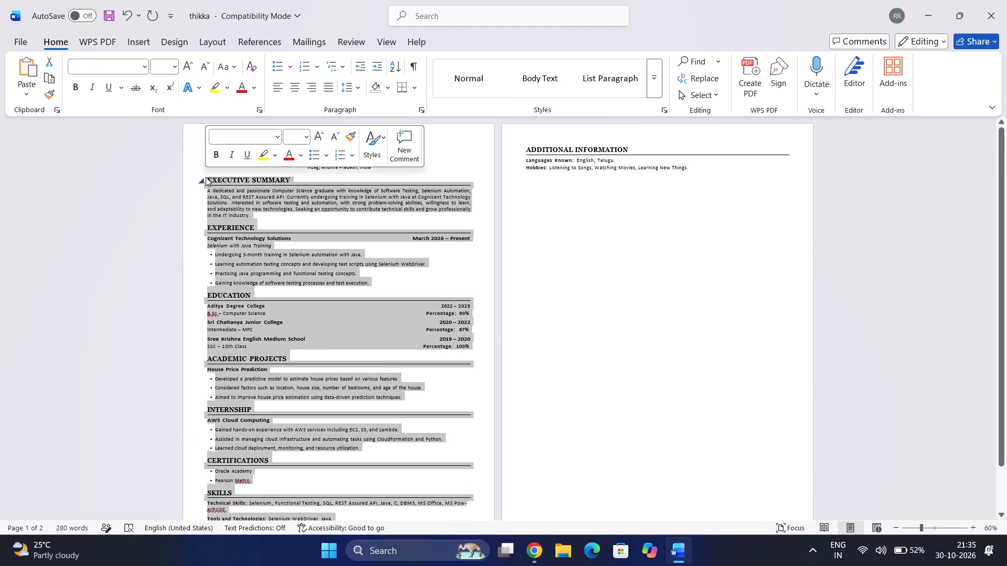
click(351, 88)
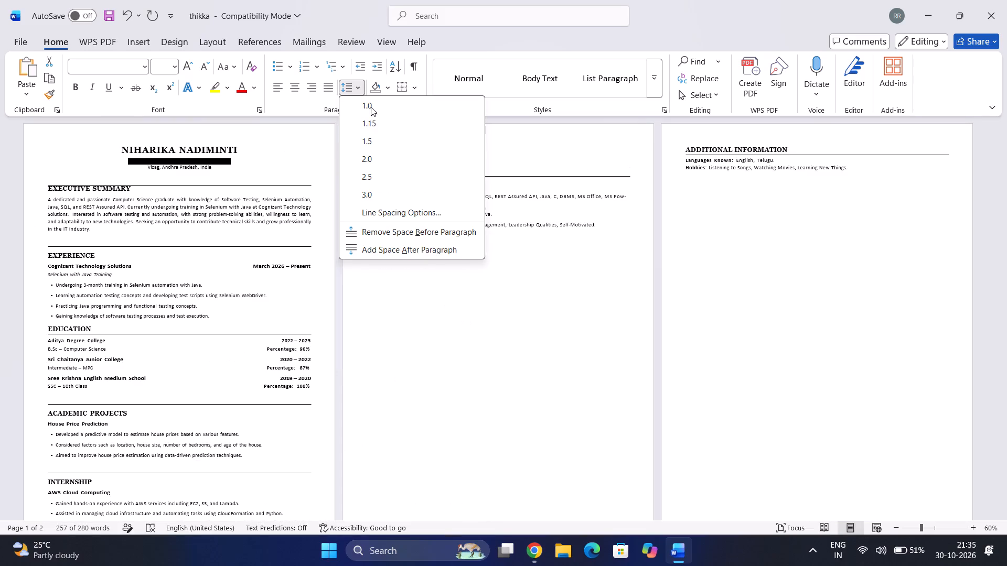
click(371, 109)
Remove the space before paragraphs throughout the selected Executive Summary to Skills text.
click(351, 84)
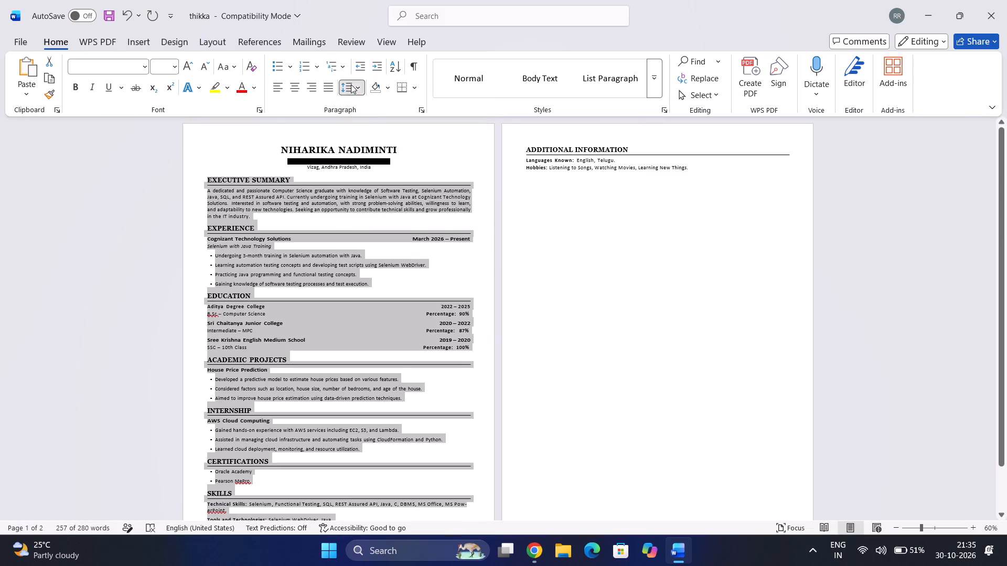
click(371, 233)
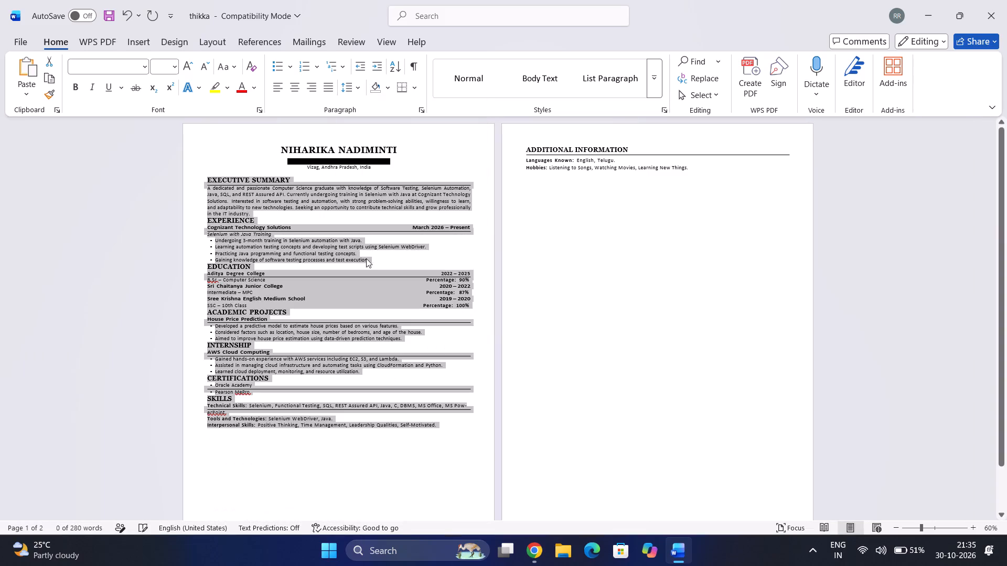
Delete the break after the Interpersonal Skills line to bring Additional Information onto the first page.
click(333, 395)
click(443, 422)
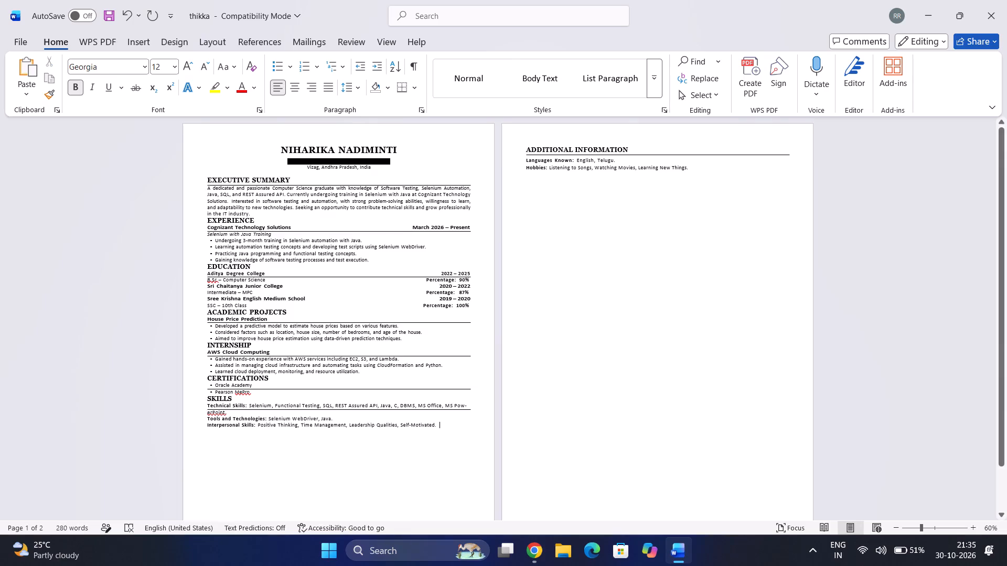
key(Delete)
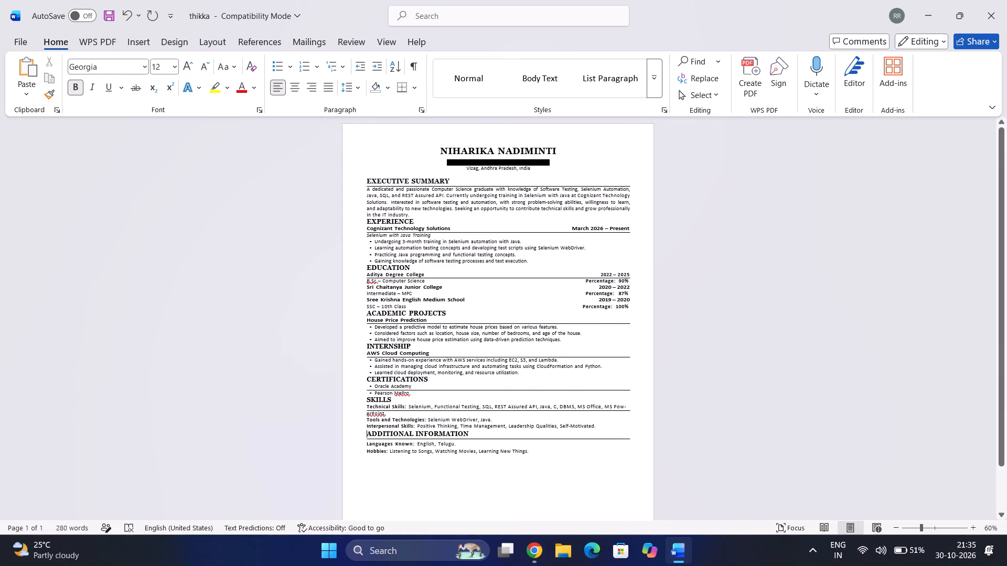
Set the line spacing to 1.15 for all text from the Executive Summary heading through the Hobbies line.
scroll(561, 448, up, 3)
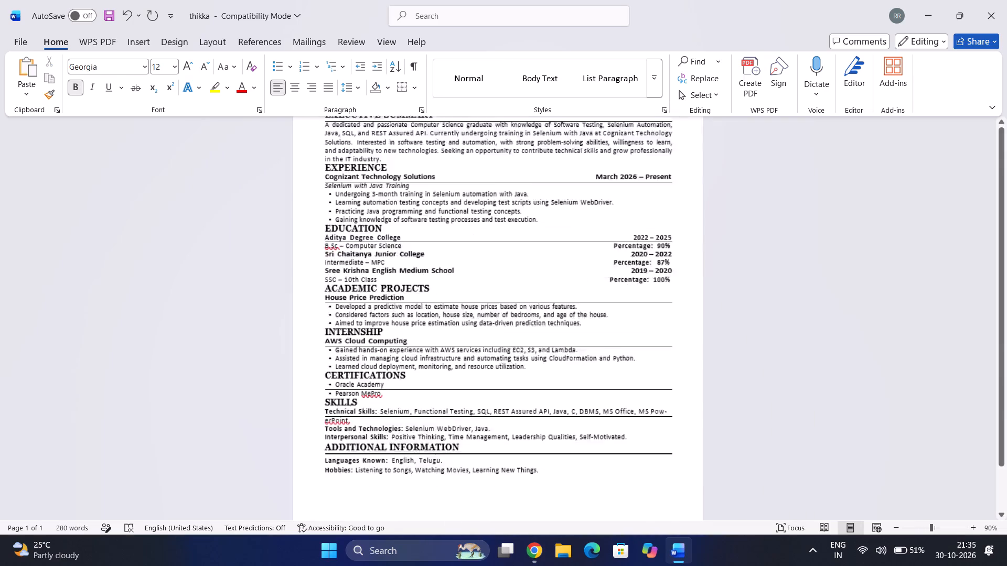
ctrl+scroll(561, 448, down, 2)
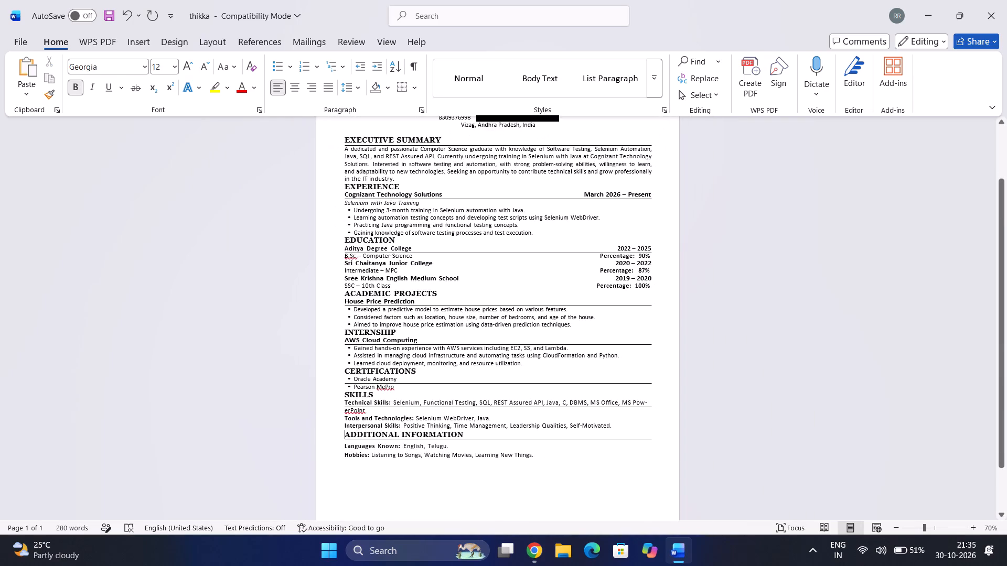
drag(556, 456, 370, 138)
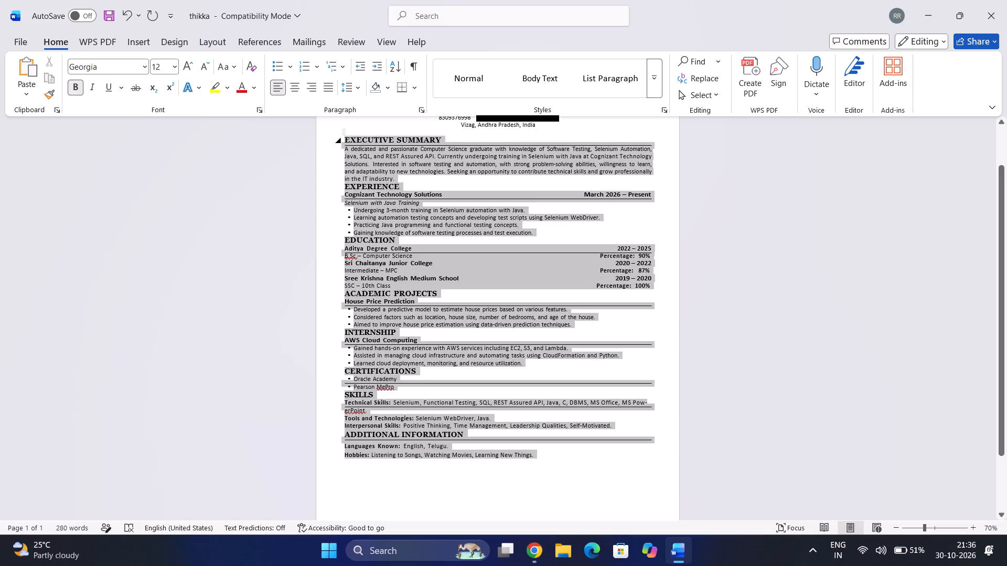
drag(370, 138, 363, 140)
click(352, 88)
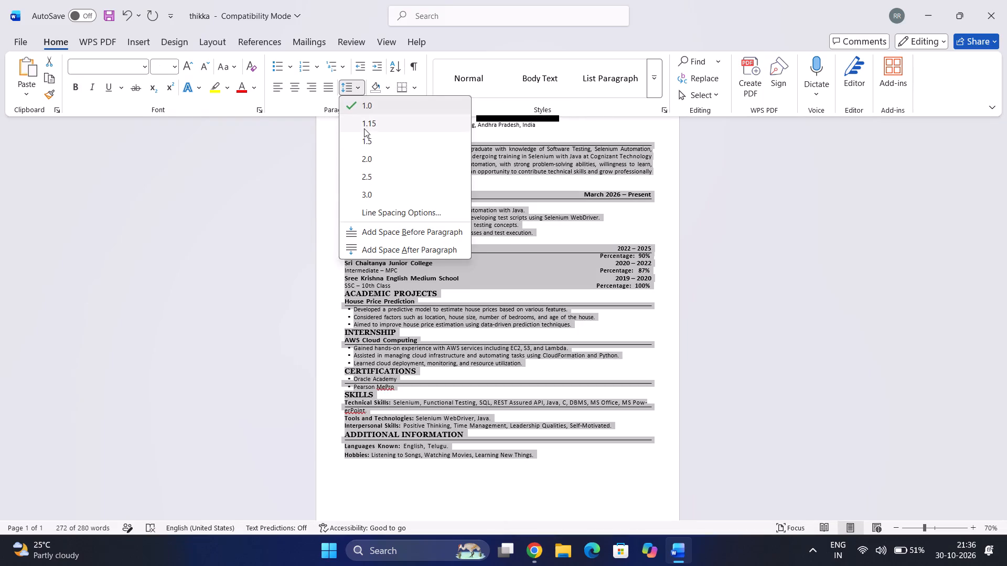
click(370, 128)
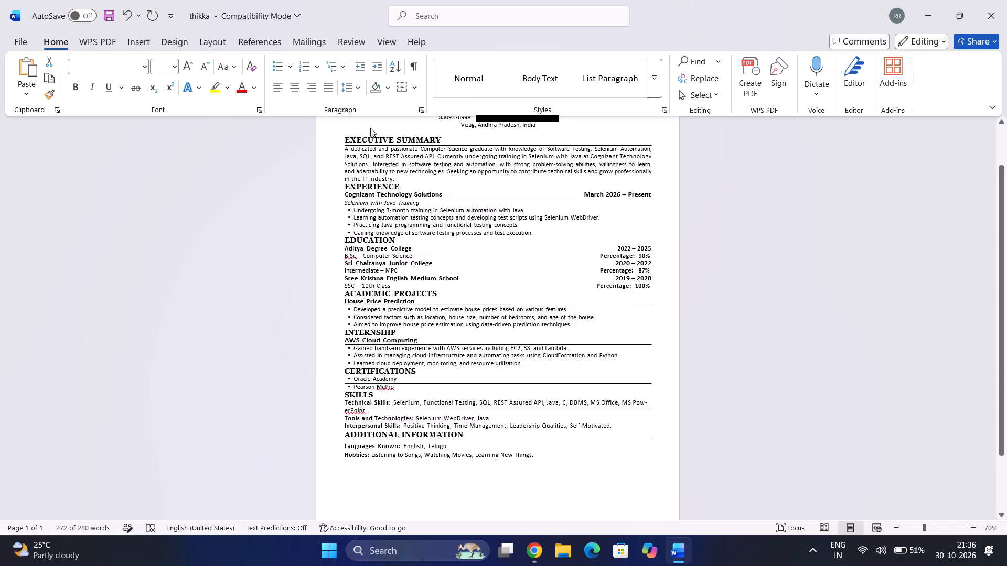
click(252, 284)
Delete the empty line between the location line and the Executive Summary heading, keeping the heading text intact.
scroll(341, 322, down, 2)
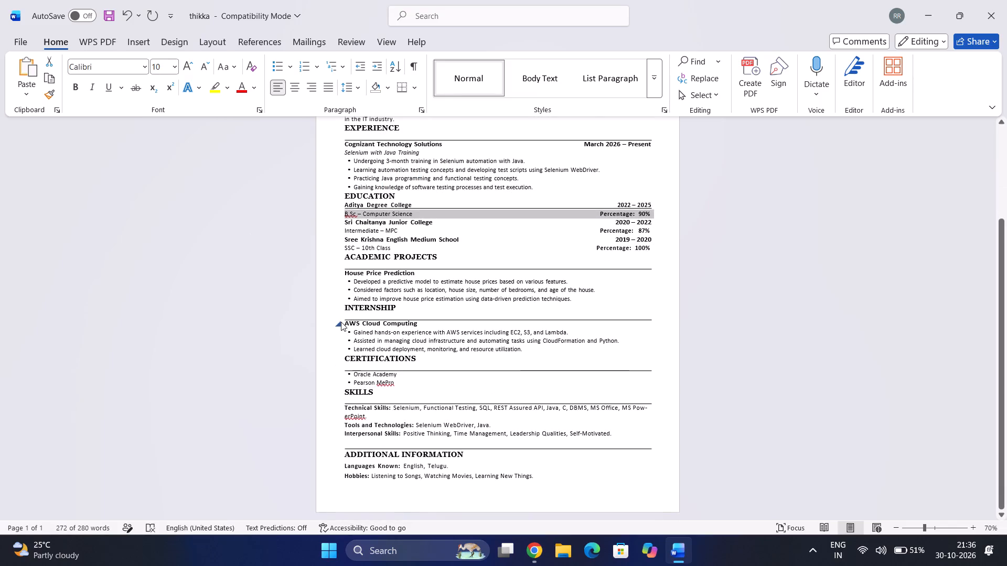
scroll(341, 322, down, 1)
scroll(341, 322, up, 8)
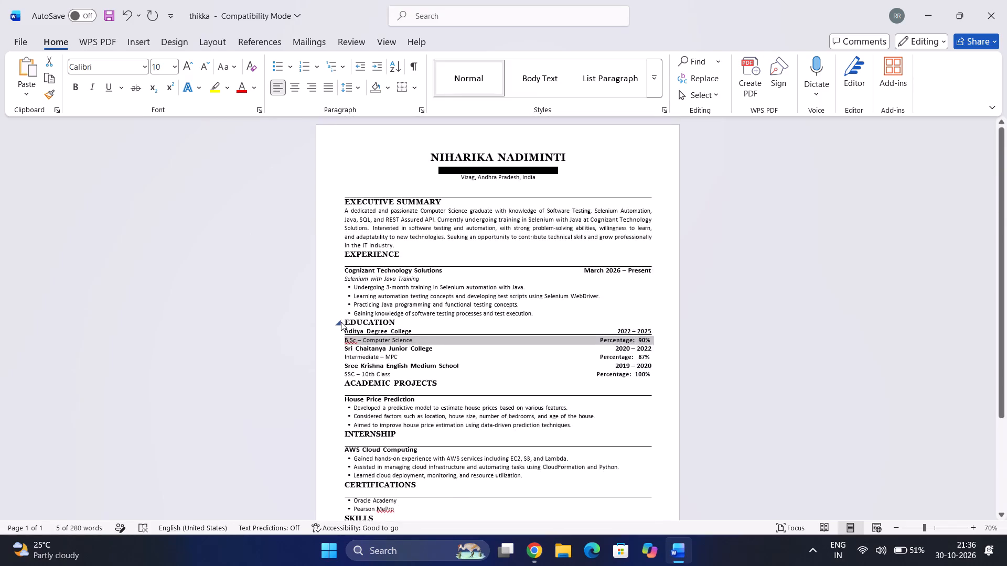
scroll(341, 322, down, 6)
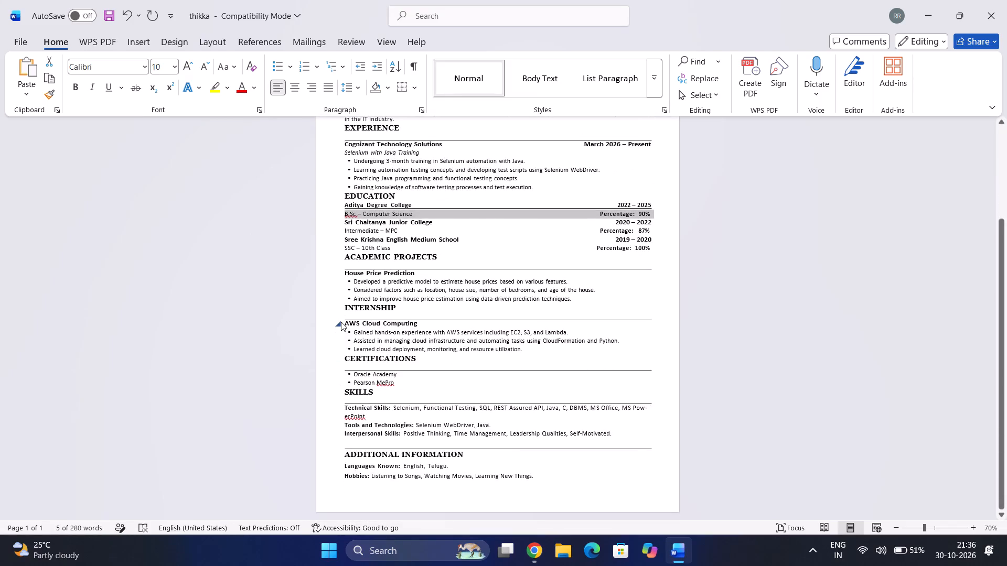
scroll(341, 322, up, 8)
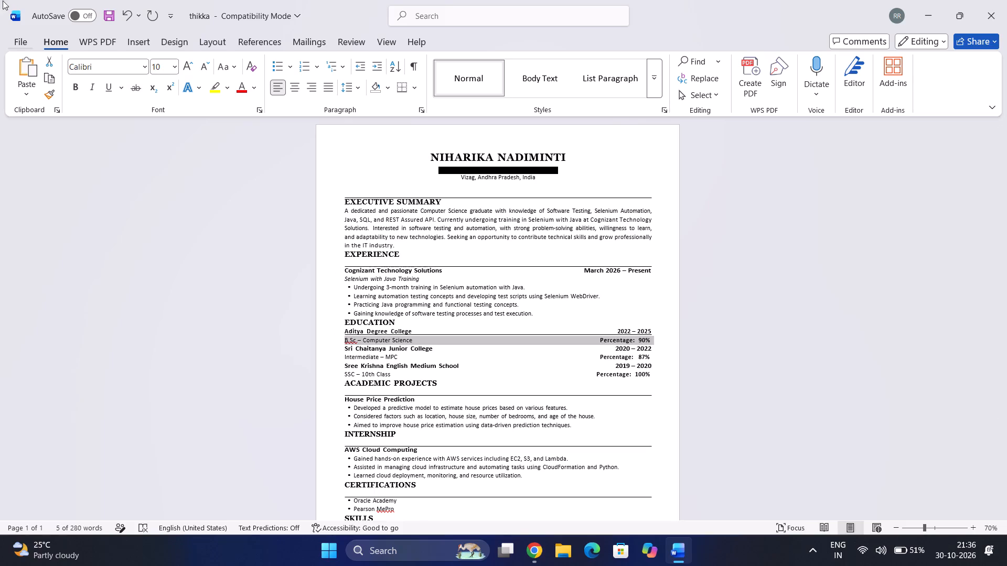
ctrl+scroll(50, 13, up, 5)
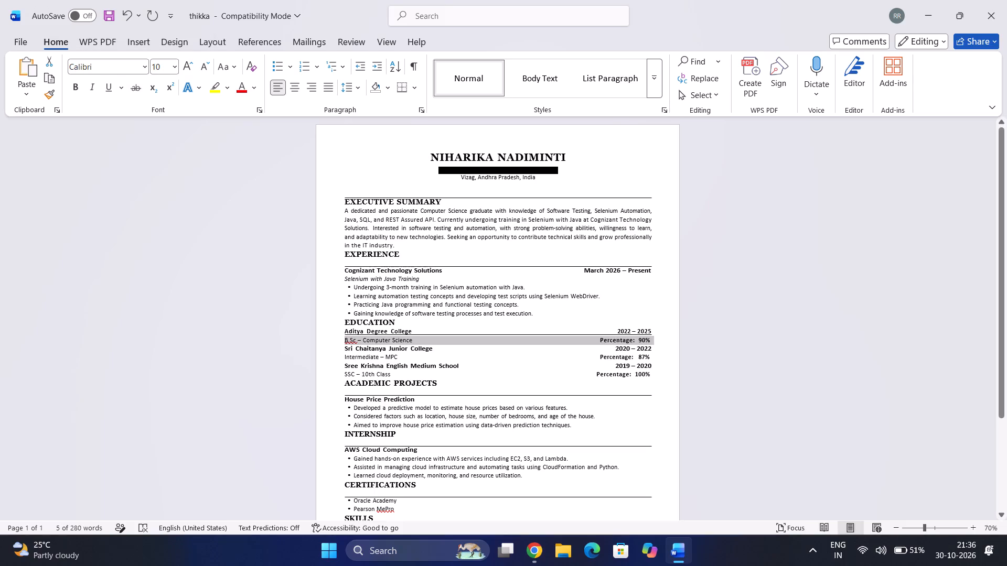
ctrl+scroll(318, 230, up, 6)
scroll(371, 231, up, 3)
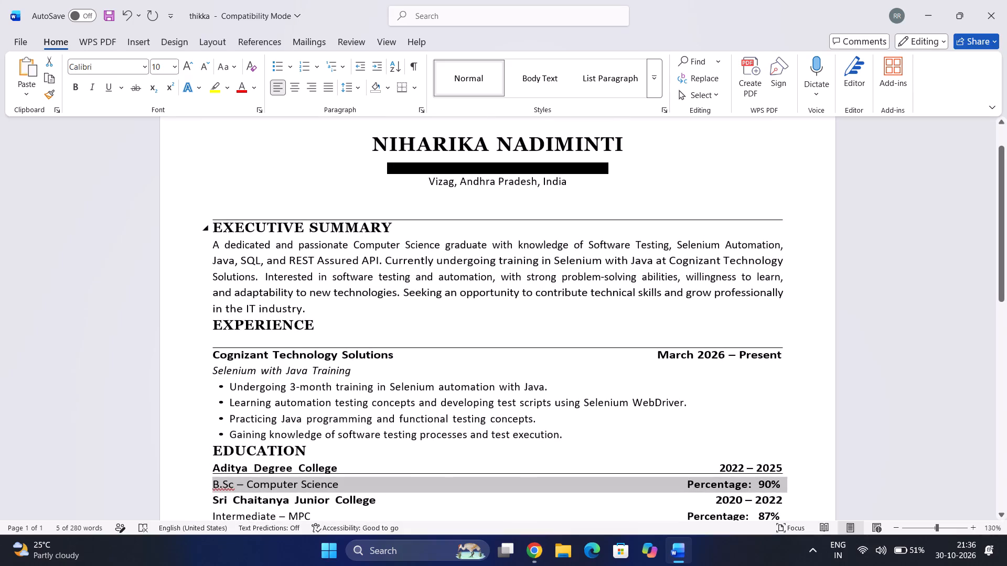
click(363, 203)
key(Delete)
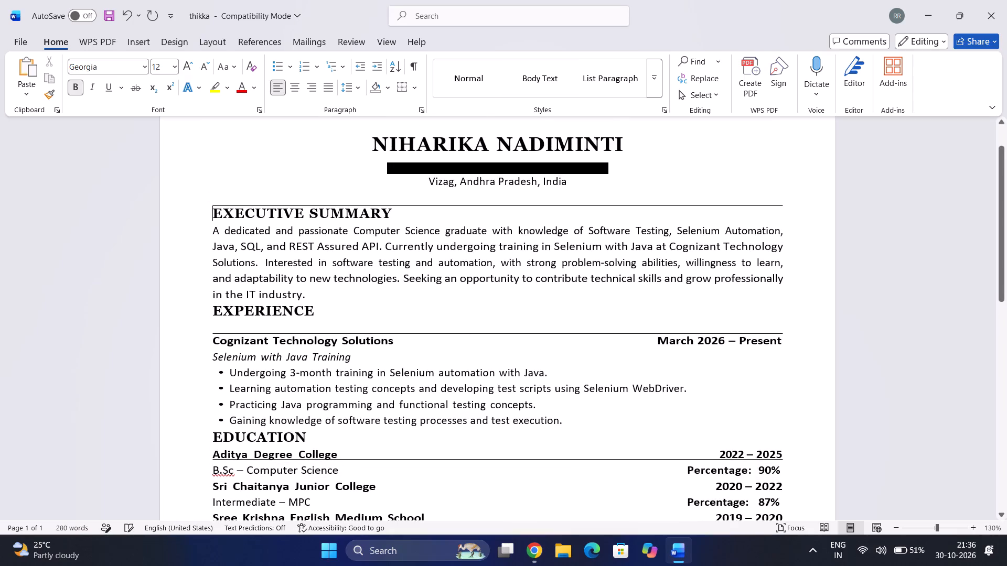
key(Delete)
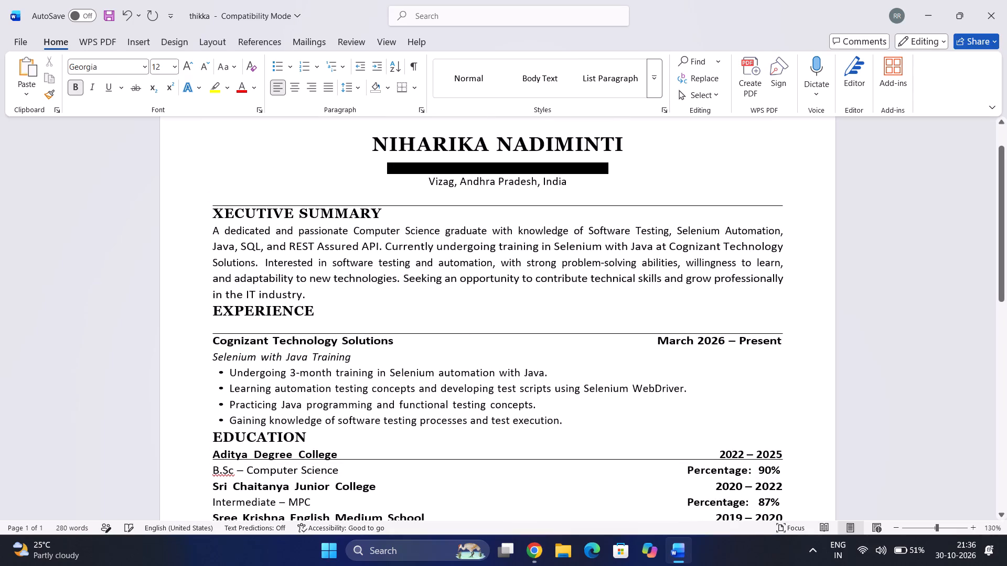
key(ctrl+z)
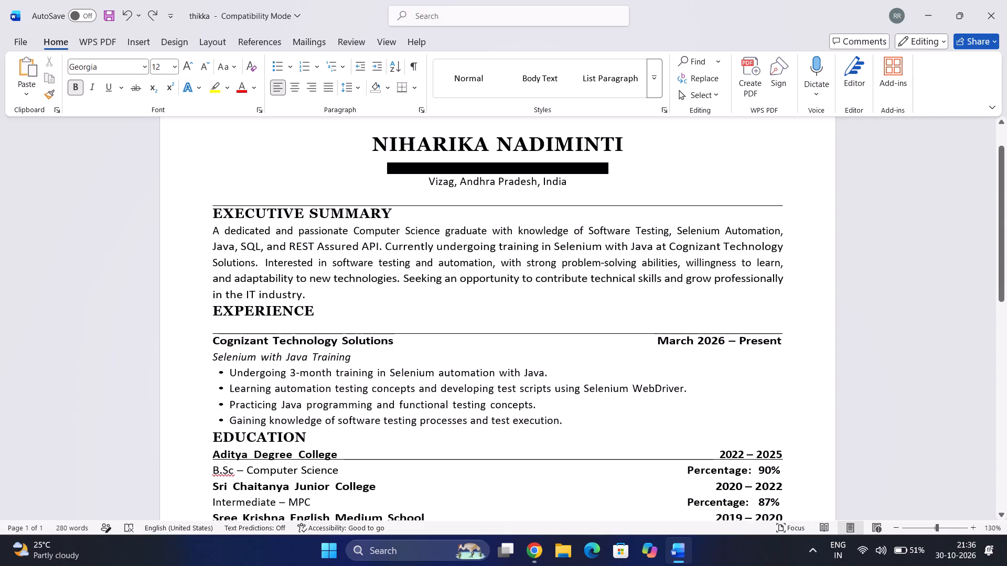
Insert a blank line between the Executive Summary paragraph and the Experience heading.
click(339, 303)
click(326, 293)
key(Return)
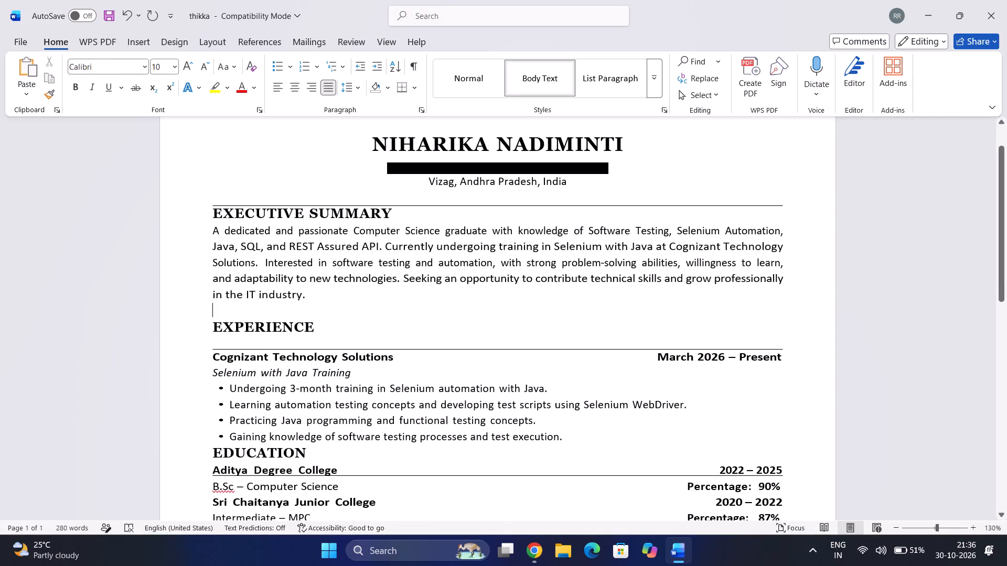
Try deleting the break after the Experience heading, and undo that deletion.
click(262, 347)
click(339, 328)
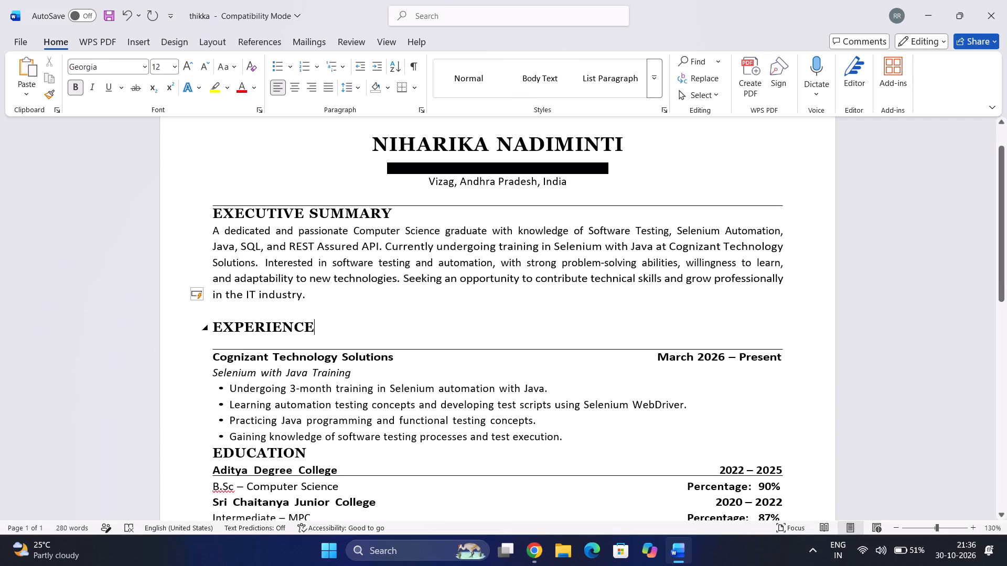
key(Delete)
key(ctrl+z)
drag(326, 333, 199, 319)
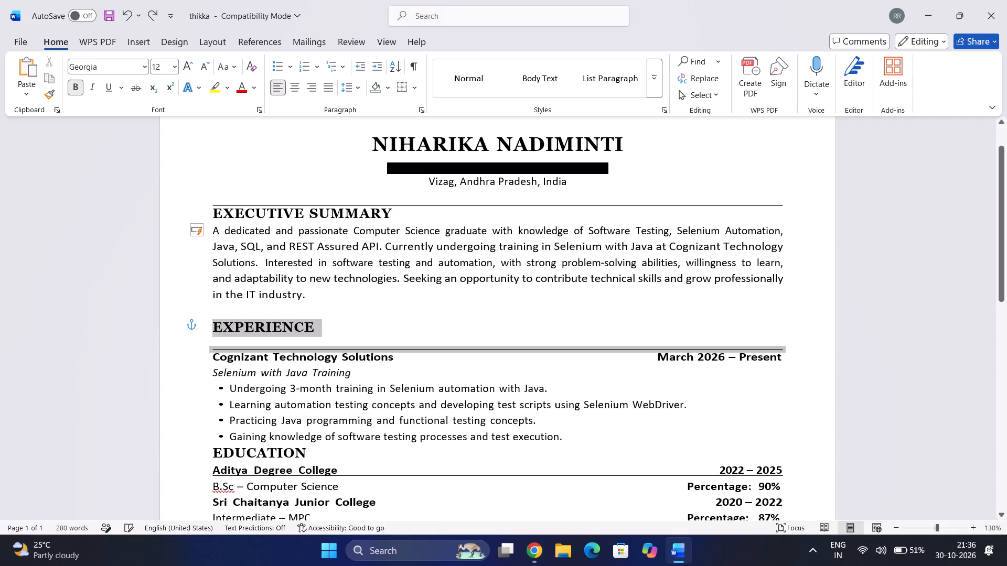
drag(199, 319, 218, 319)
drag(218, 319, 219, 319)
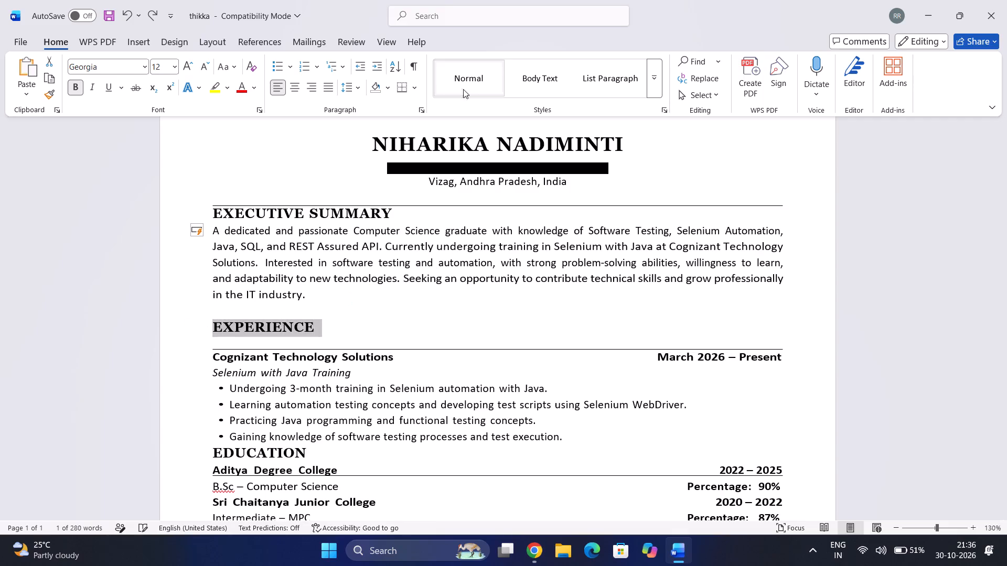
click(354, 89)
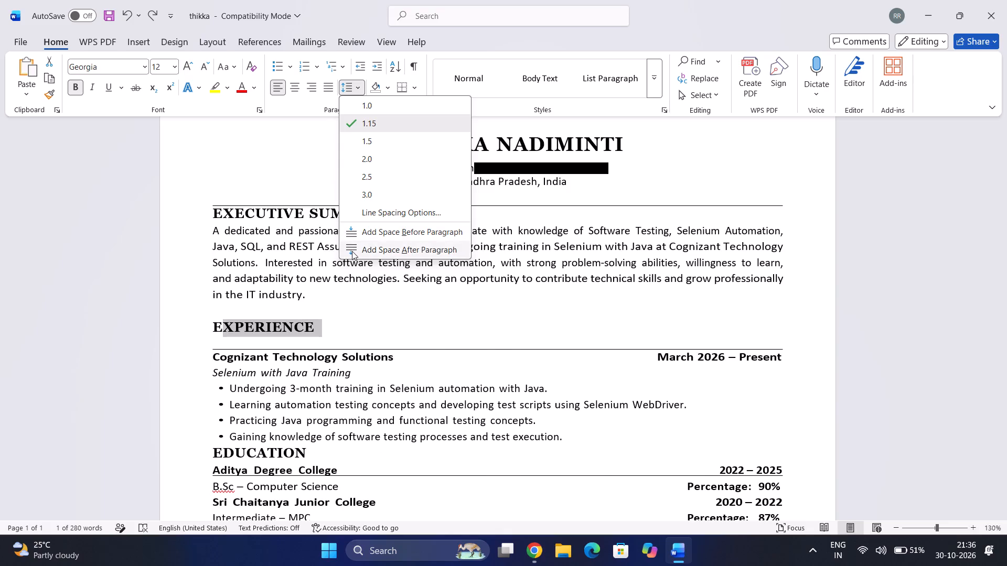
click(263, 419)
Insert a line break before Aditya Degree College to move the entry below the rule under the Education heading.
click(349, 478)
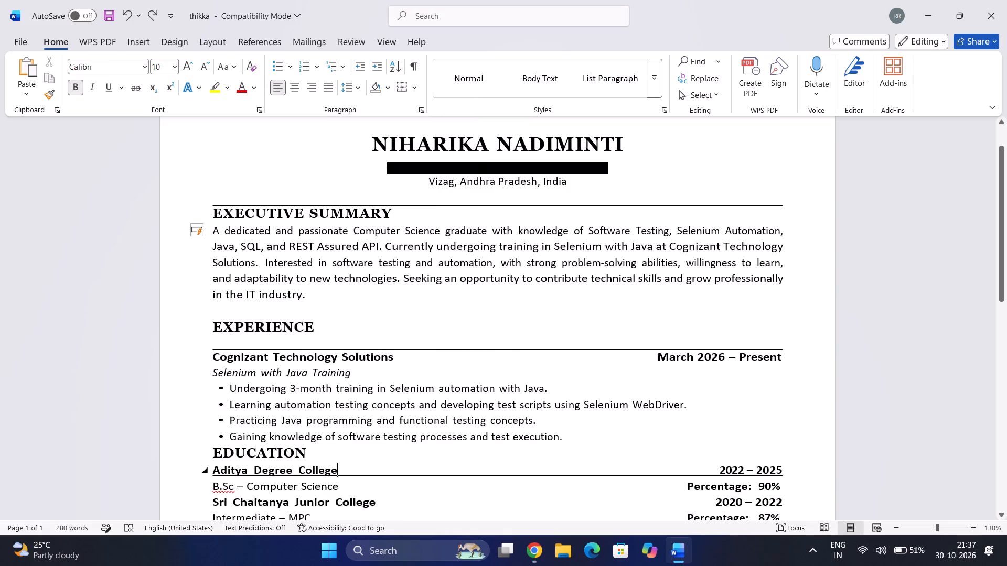
click(350, 473)
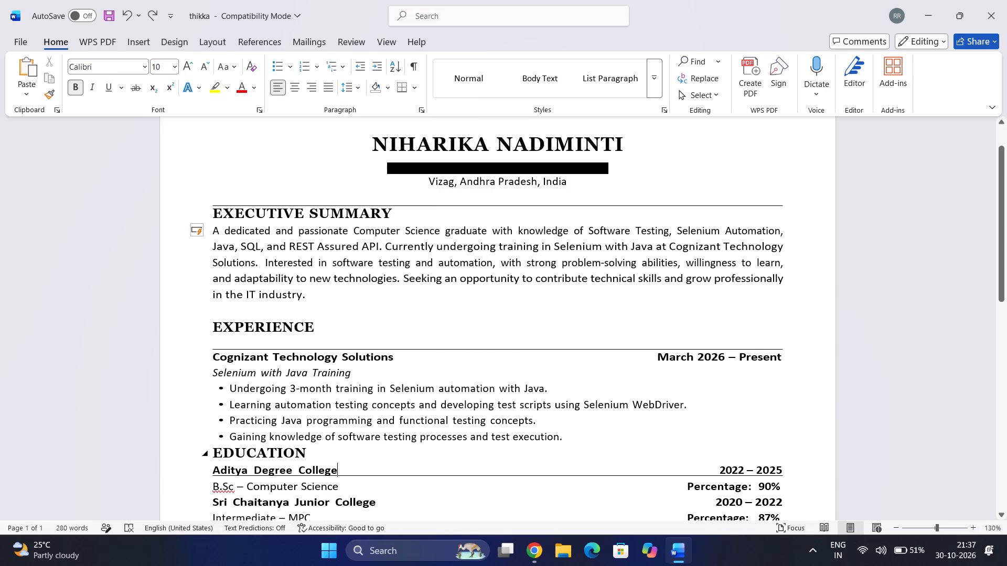
click(314, 455)
scroll(251, 448, down, 1)
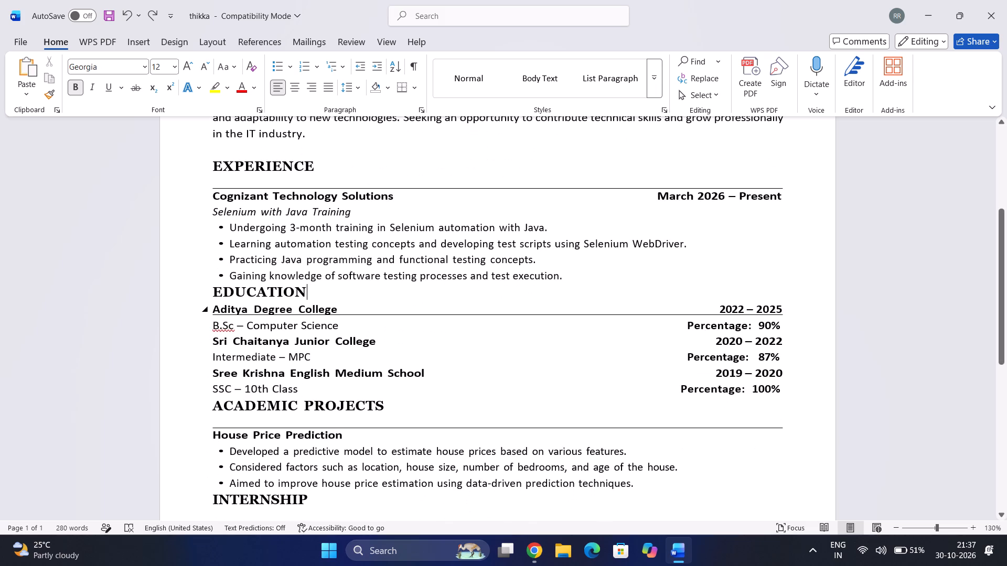
click(216, 311)
key(bracketright)
key(BackSpace)
key(Return)
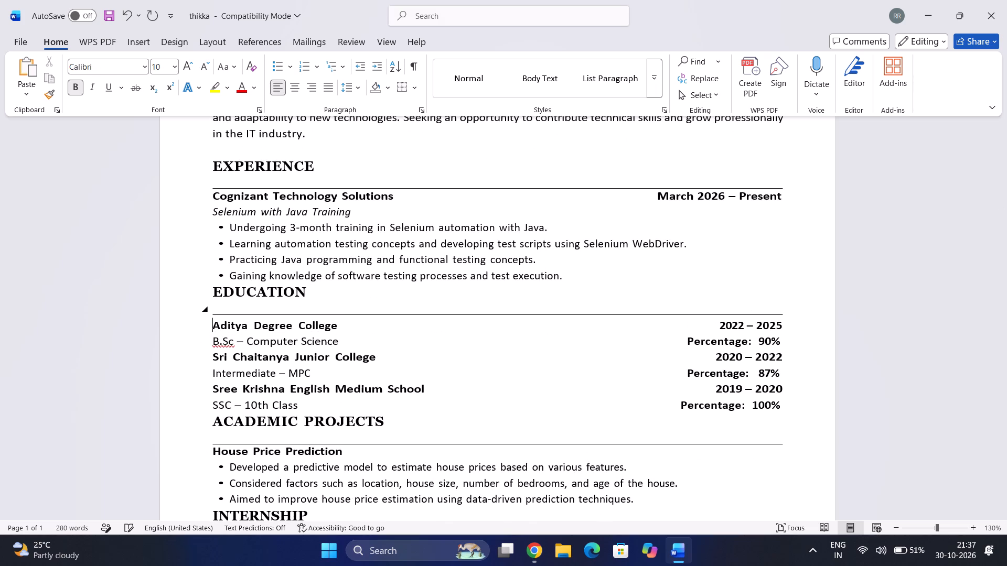
Insert a line break after SSC – 10th Class in the Education section.
scroll(238, 364, down, 1)
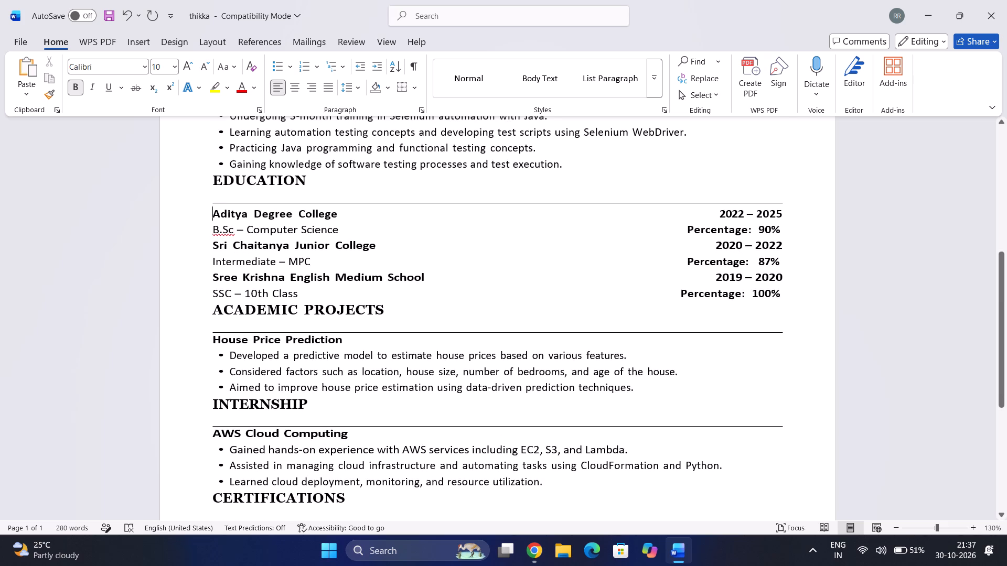
scroll(241, 383, down, 1)
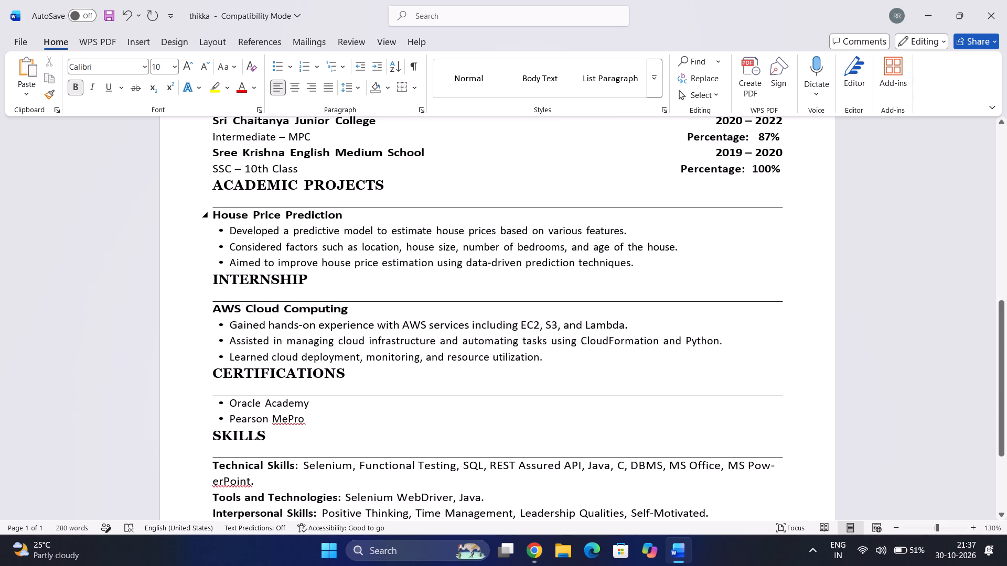
scroll(273, 264, up, 1)
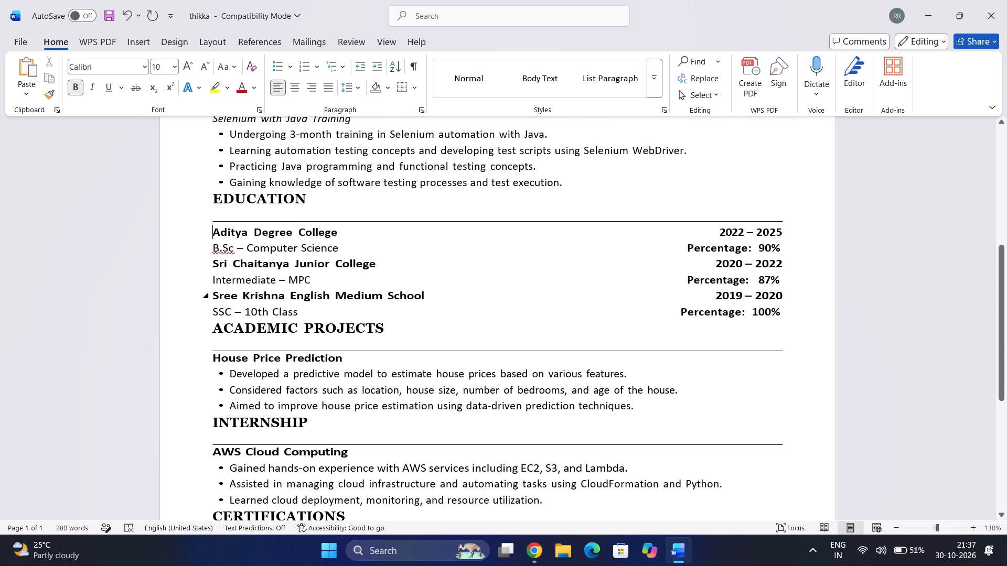
click(311, 309)
key(Return)
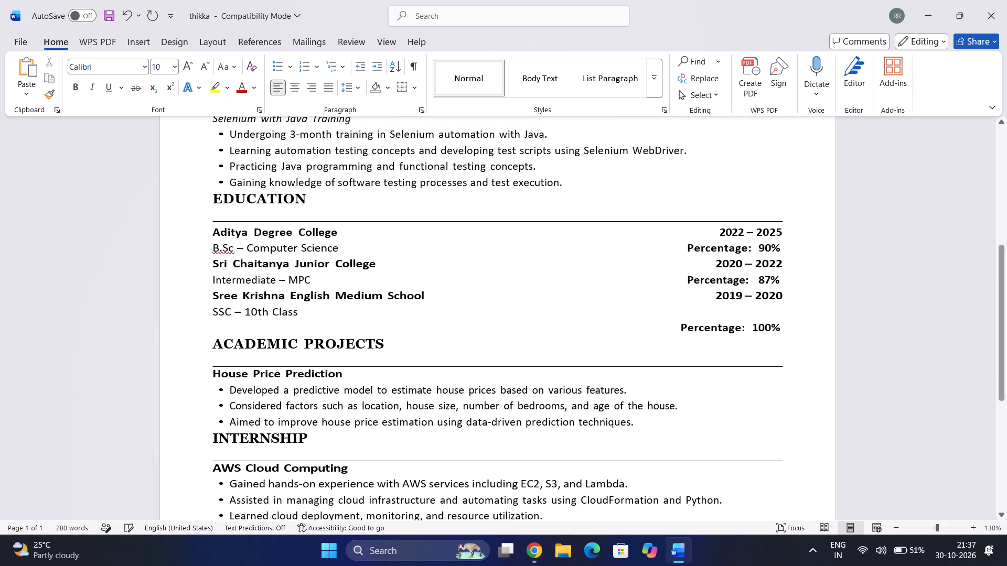
Add a blank line without a bullet after the last Experience bullet, above the Education heading.
click(588, 181)
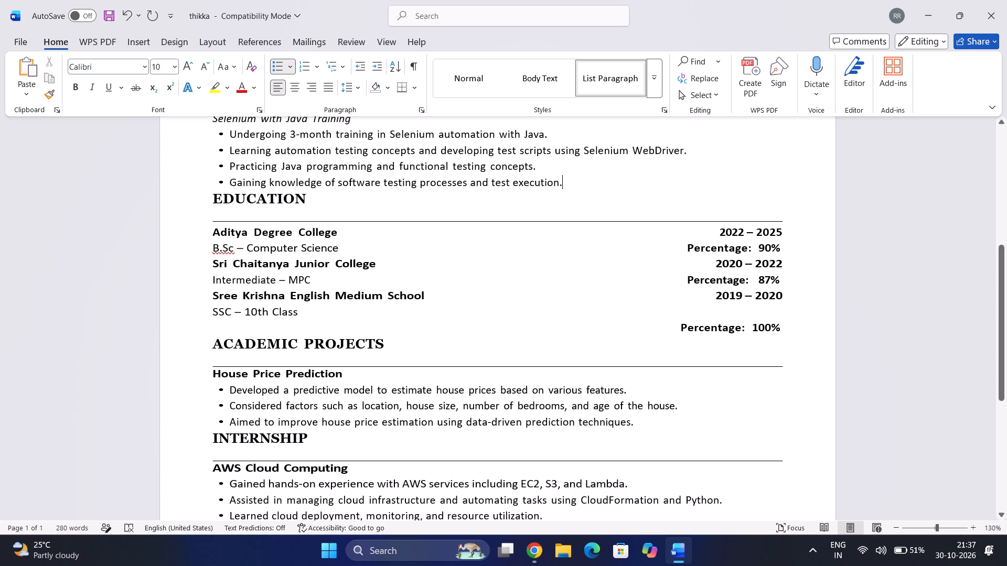
key(Return)
key(BackSpace)
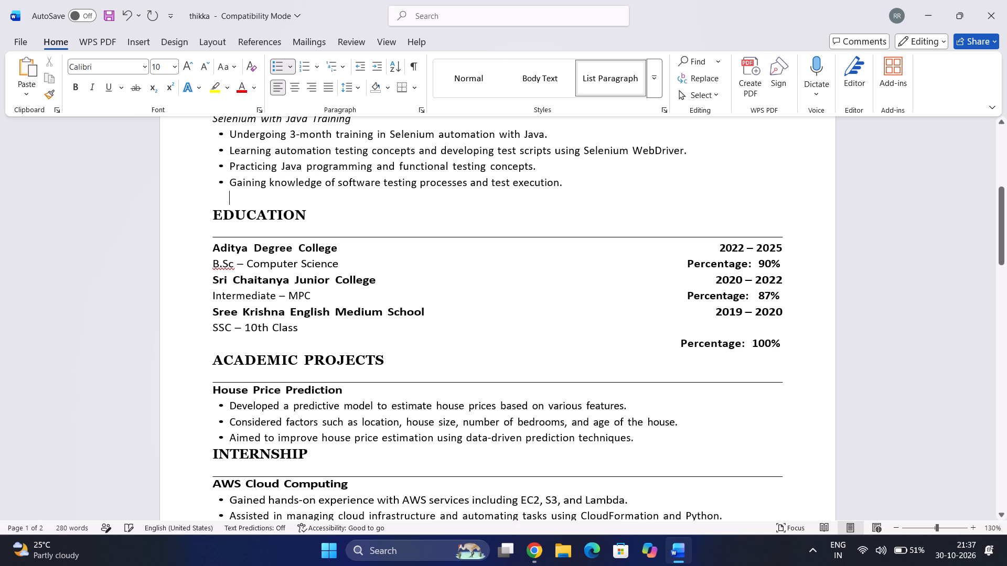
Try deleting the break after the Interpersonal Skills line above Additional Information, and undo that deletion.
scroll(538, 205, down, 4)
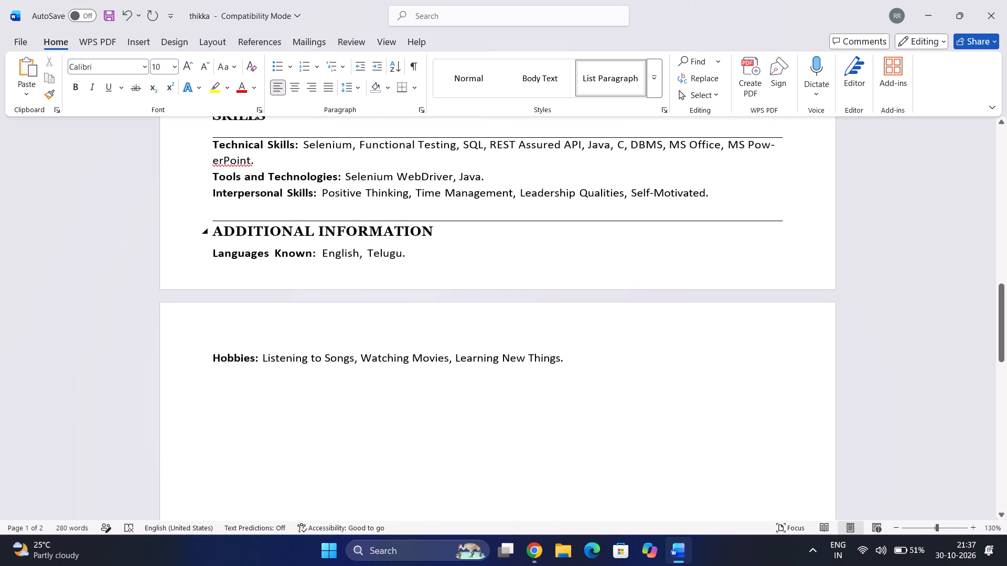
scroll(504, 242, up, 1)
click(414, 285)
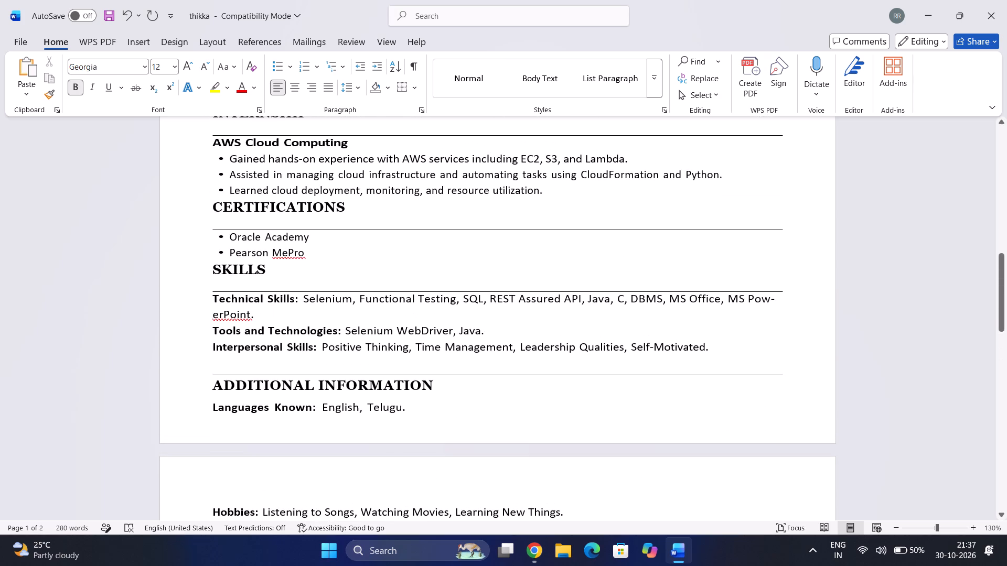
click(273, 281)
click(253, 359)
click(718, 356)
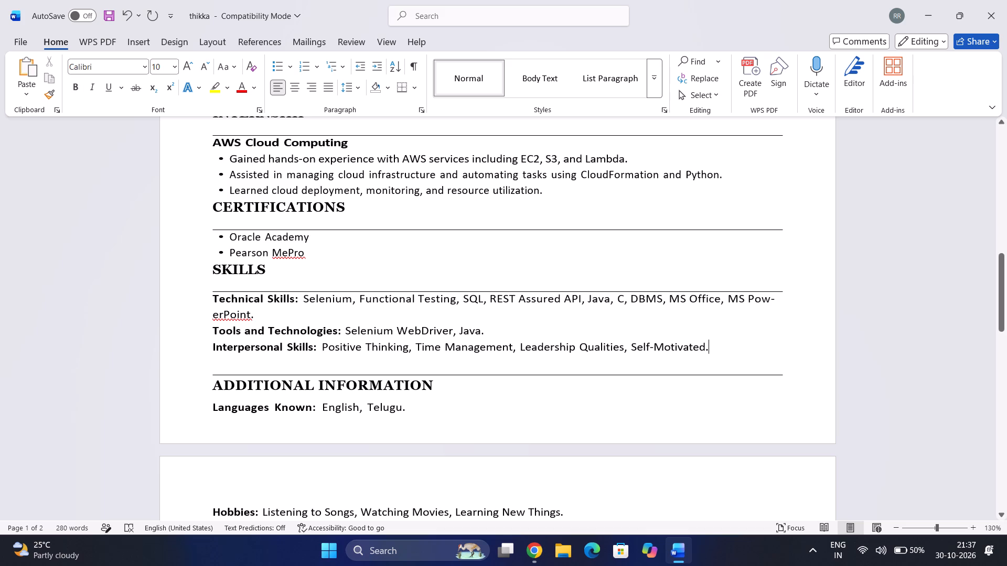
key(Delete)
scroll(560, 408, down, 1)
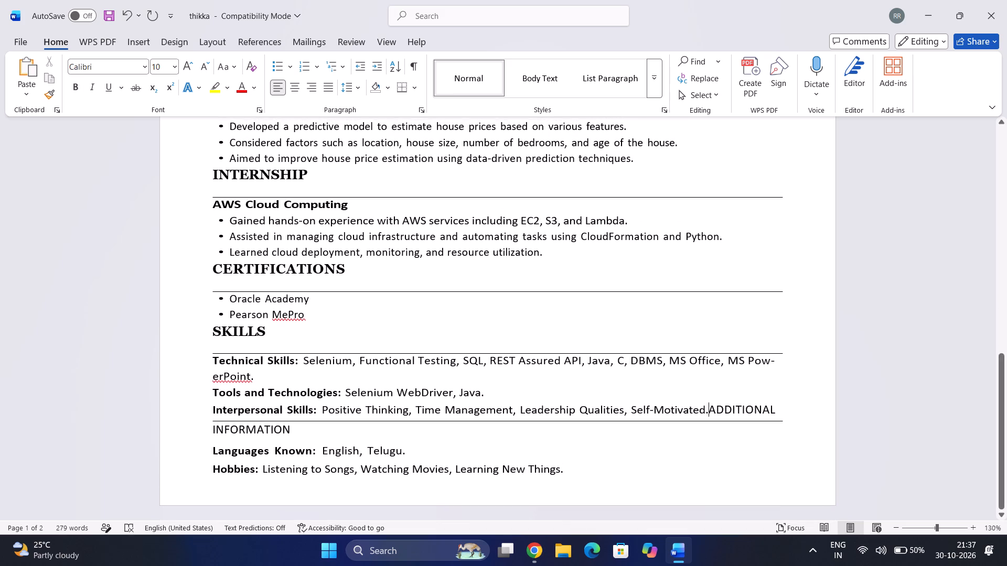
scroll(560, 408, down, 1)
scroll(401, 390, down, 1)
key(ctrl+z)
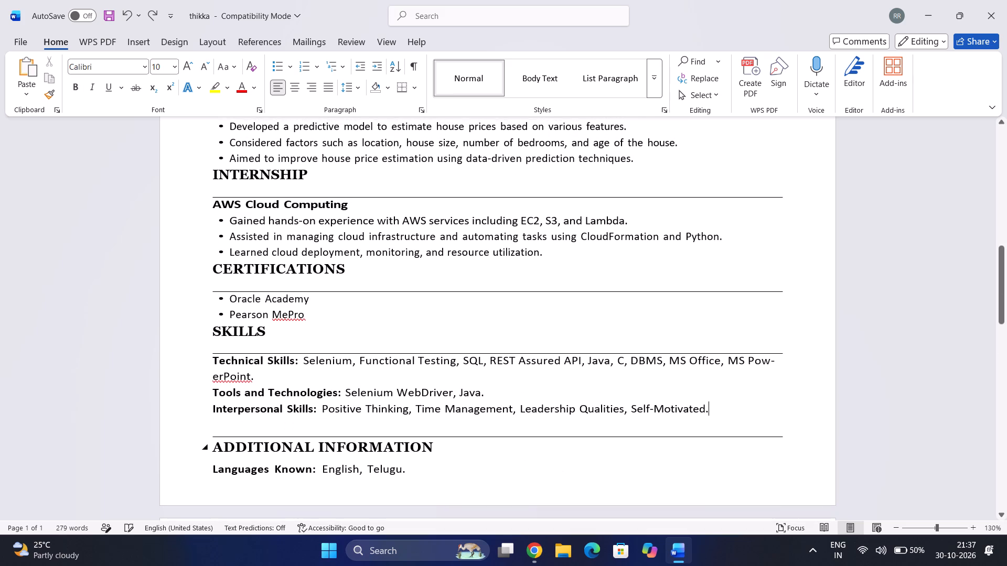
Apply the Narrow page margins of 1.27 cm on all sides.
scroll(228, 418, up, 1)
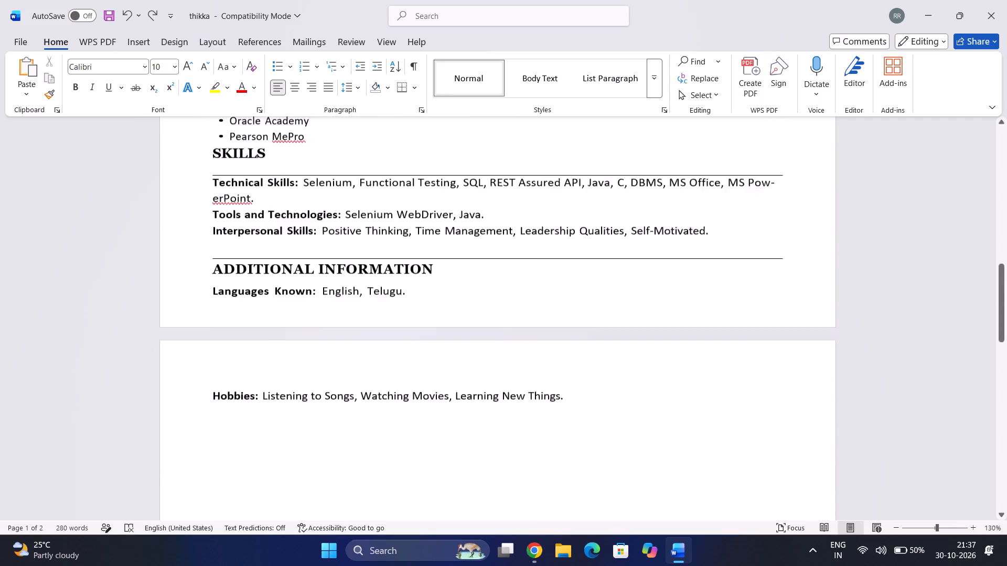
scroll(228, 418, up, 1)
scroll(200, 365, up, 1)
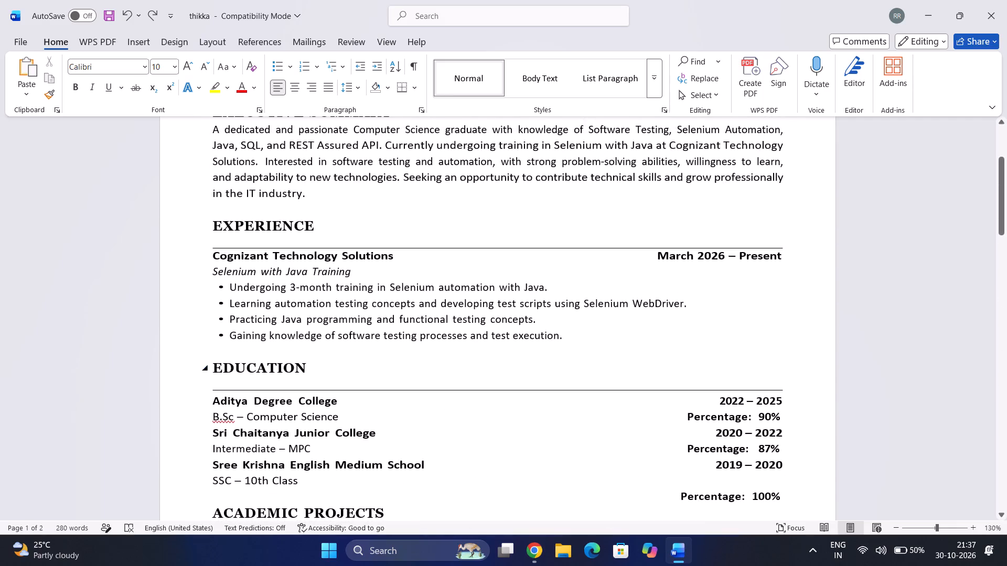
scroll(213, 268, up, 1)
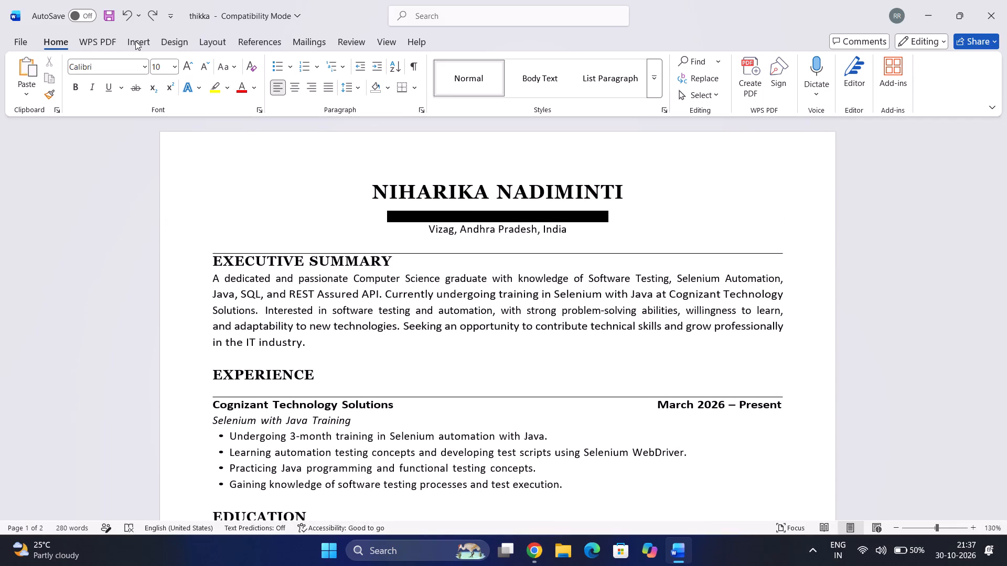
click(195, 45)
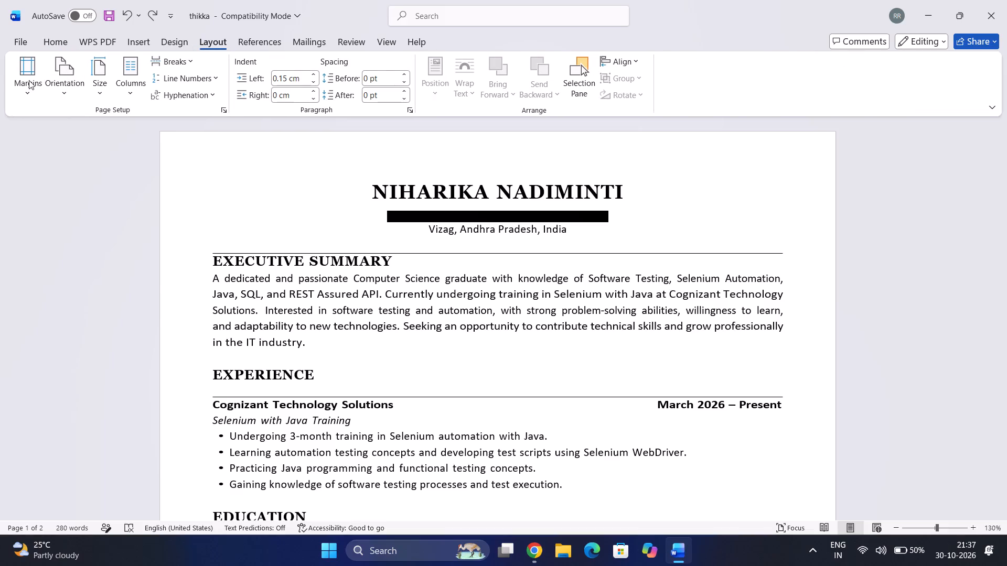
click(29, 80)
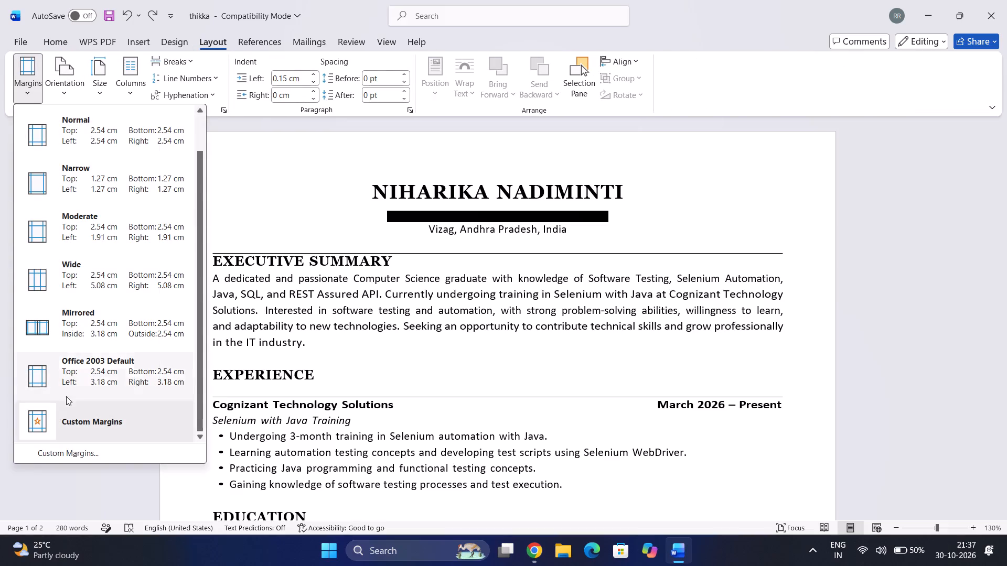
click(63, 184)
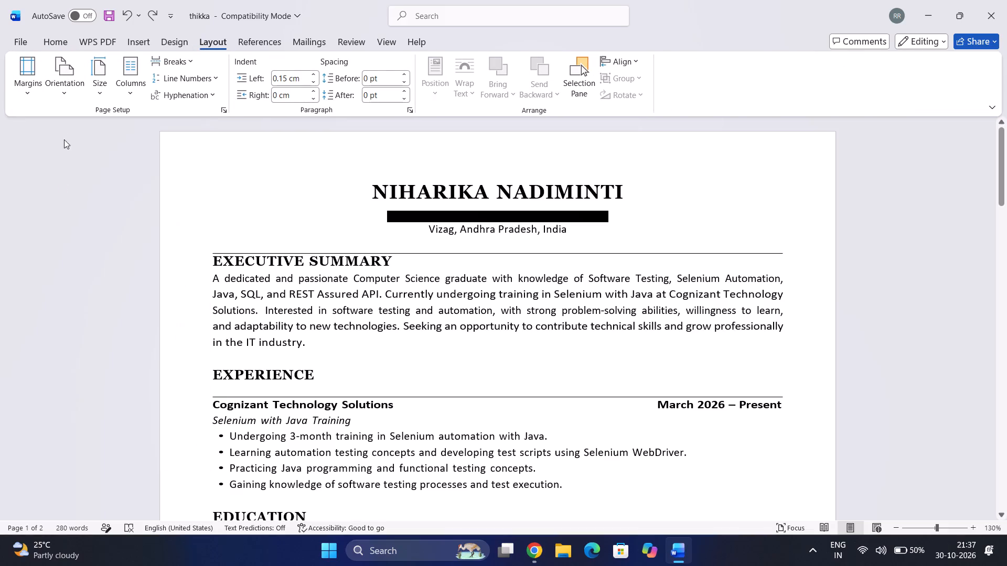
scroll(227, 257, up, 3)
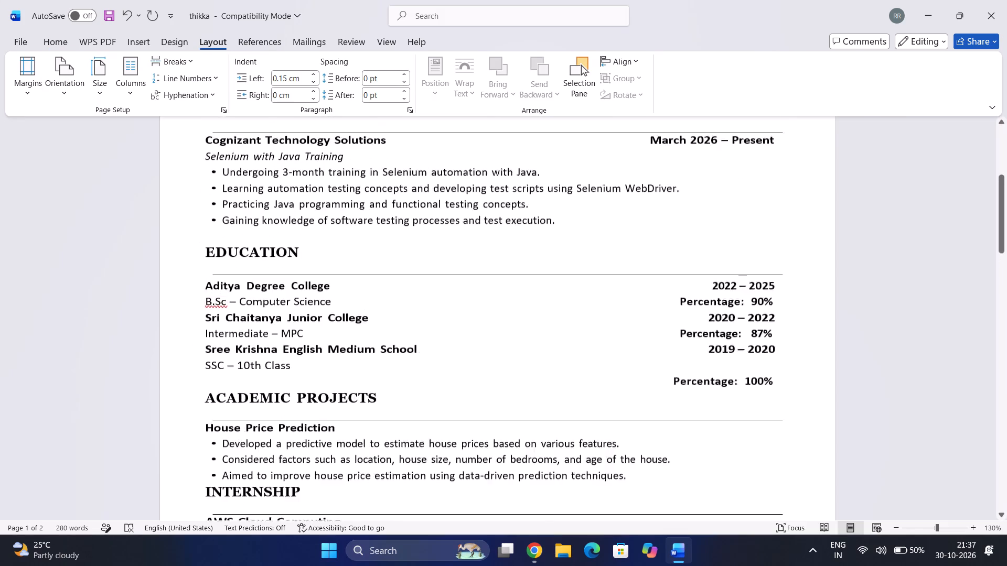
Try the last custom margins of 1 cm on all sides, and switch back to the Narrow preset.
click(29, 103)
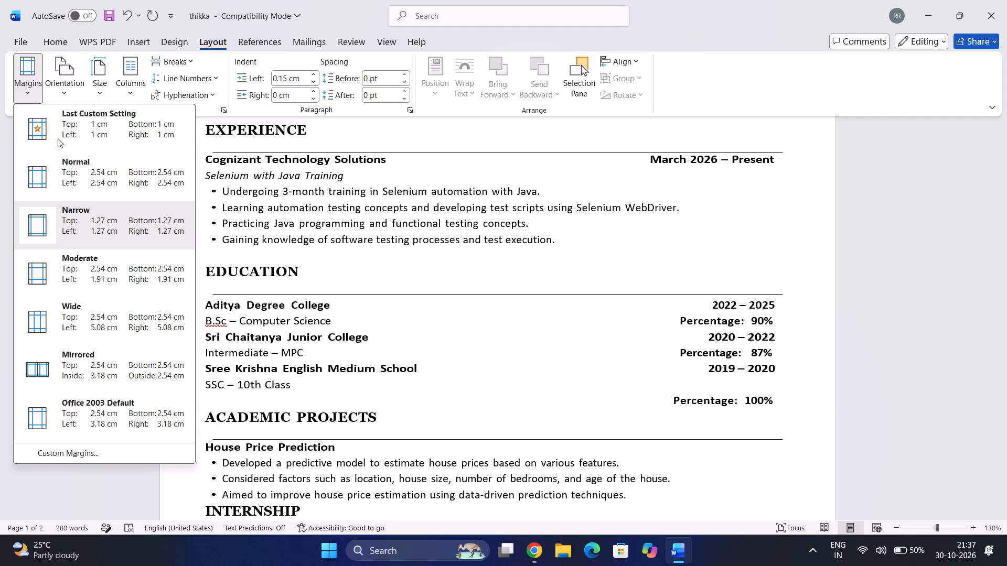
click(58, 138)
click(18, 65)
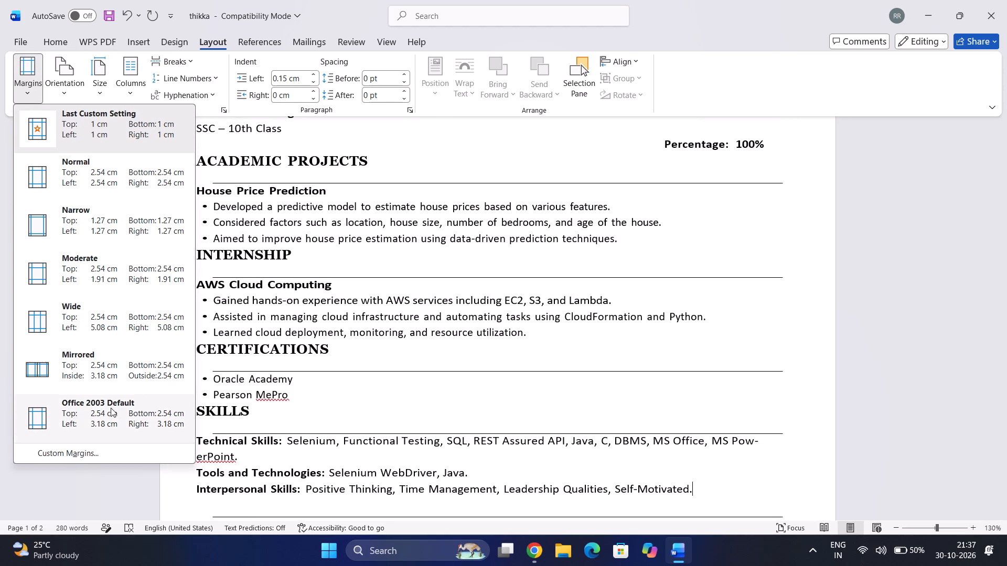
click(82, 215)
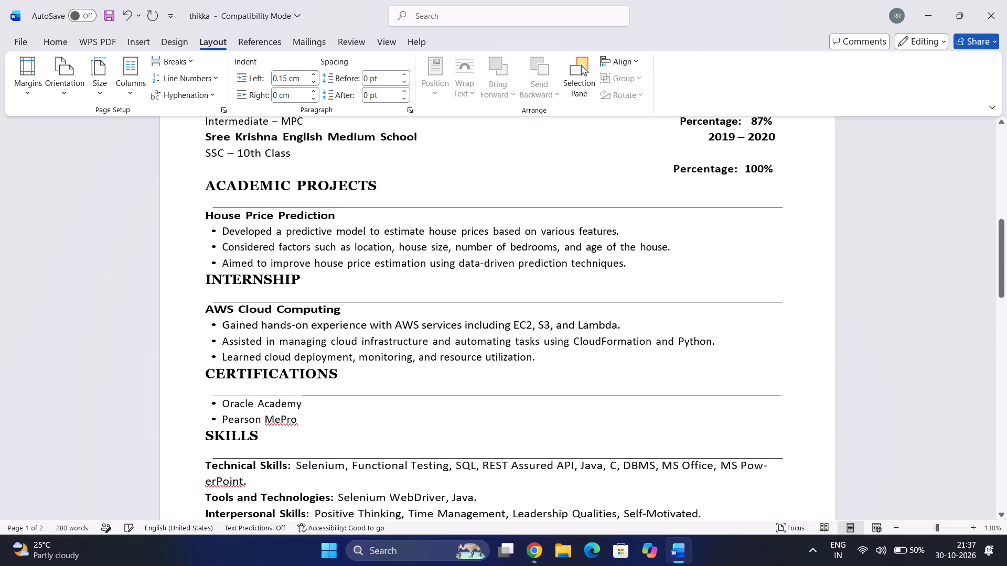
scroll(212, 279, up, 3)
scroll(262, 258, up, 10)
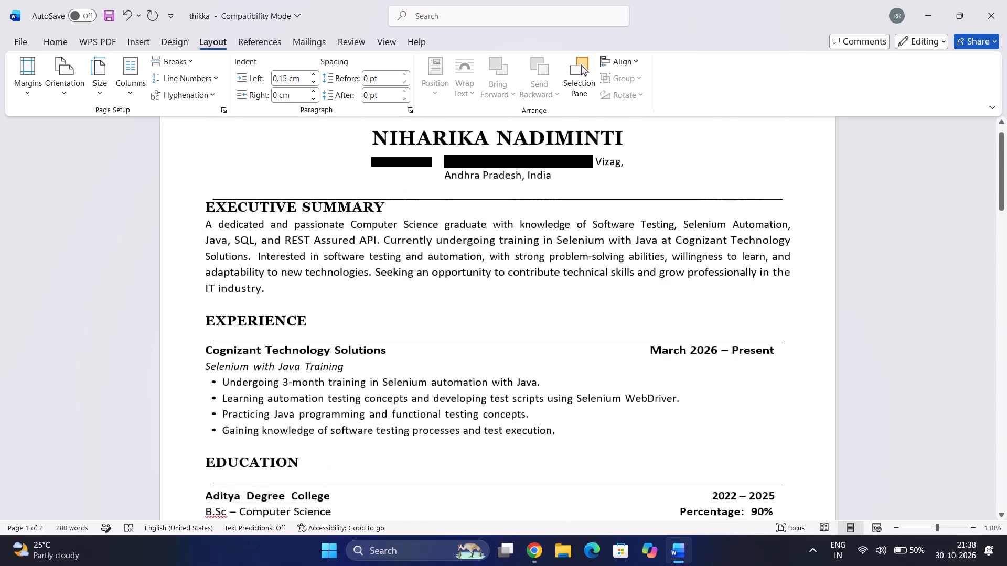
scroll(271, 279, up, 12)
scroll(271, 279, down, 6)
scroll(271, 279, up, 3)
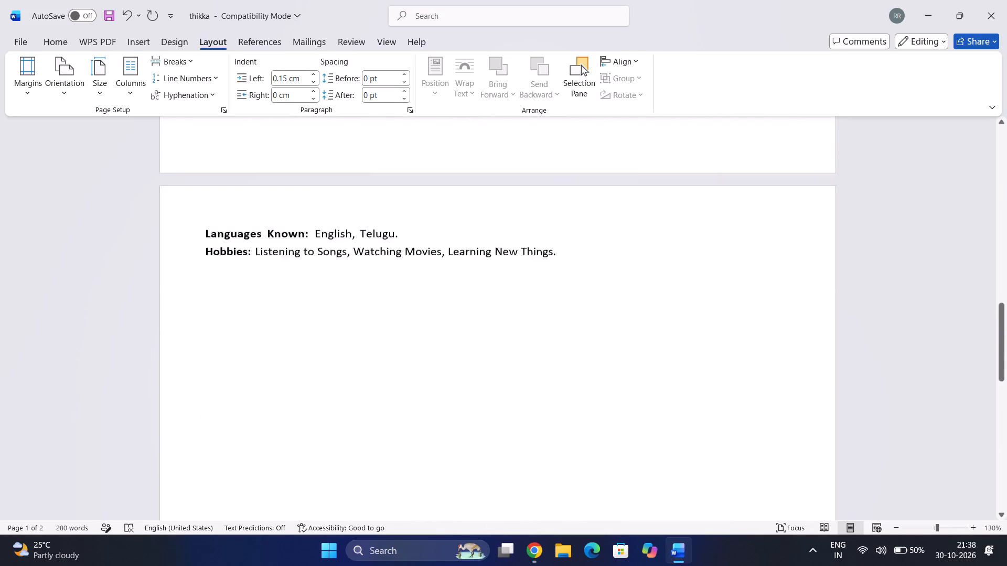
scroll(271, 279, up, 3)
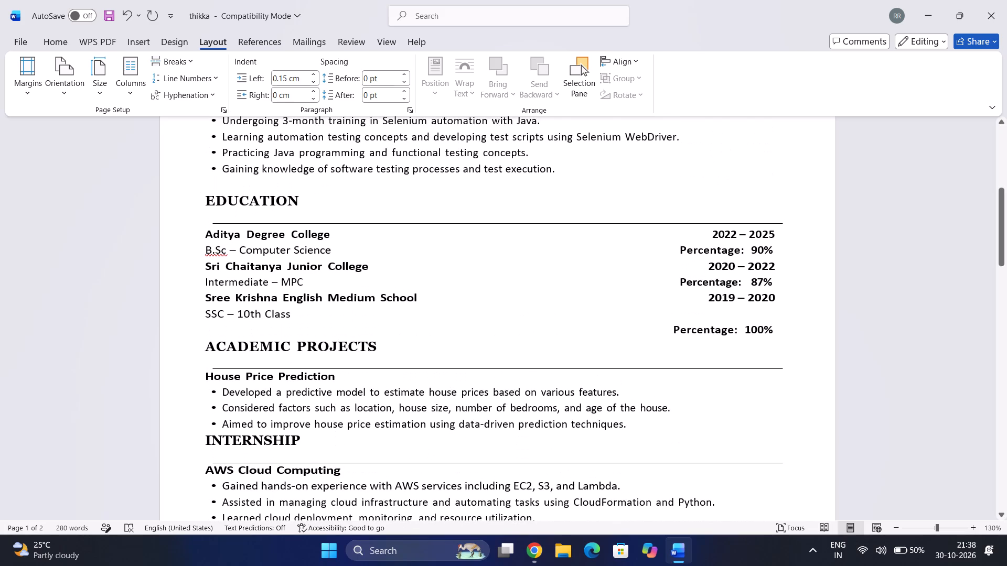
Undo the margin changes, the added line breaks and the line and paragraph spacing edits across the resume sections.
key(ctrl+z)
key(ctrl+z)
key(ctrl+z)
key(ctrl+z)
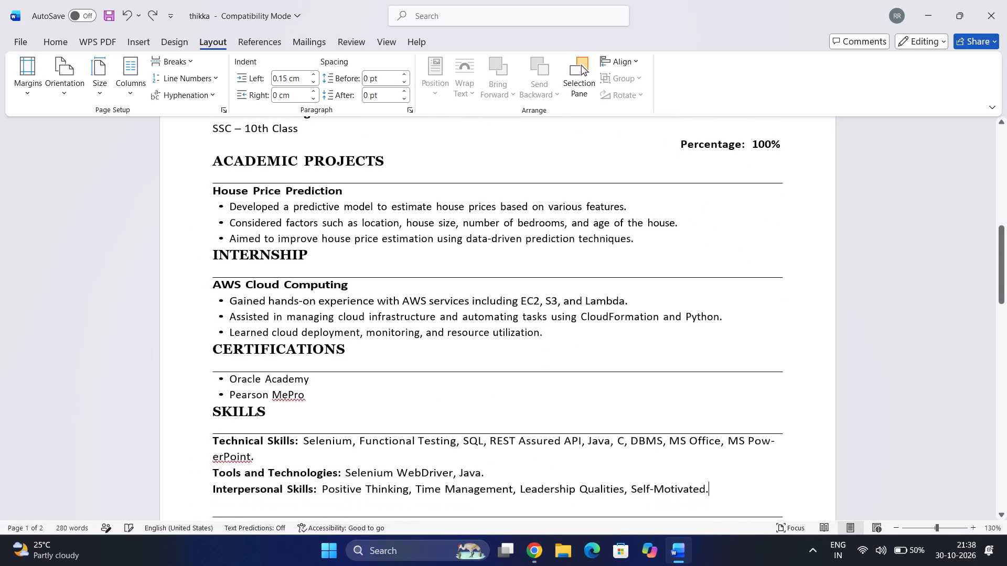
key(ctrl+z)
key(ctrl+z)
key(ctrl+z)
key(ctrl+z)
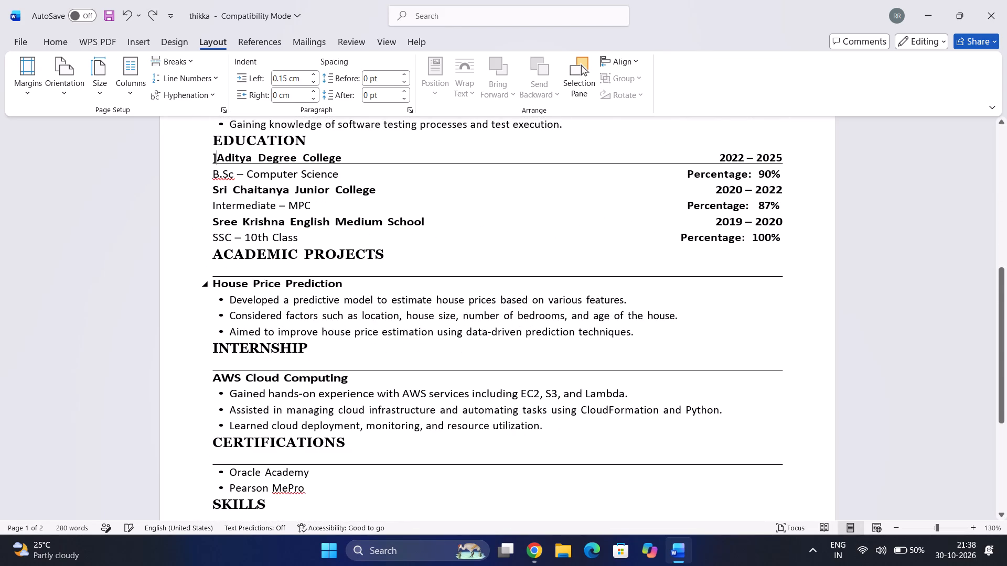
key(ctrl+z)
key(ctrl+z)
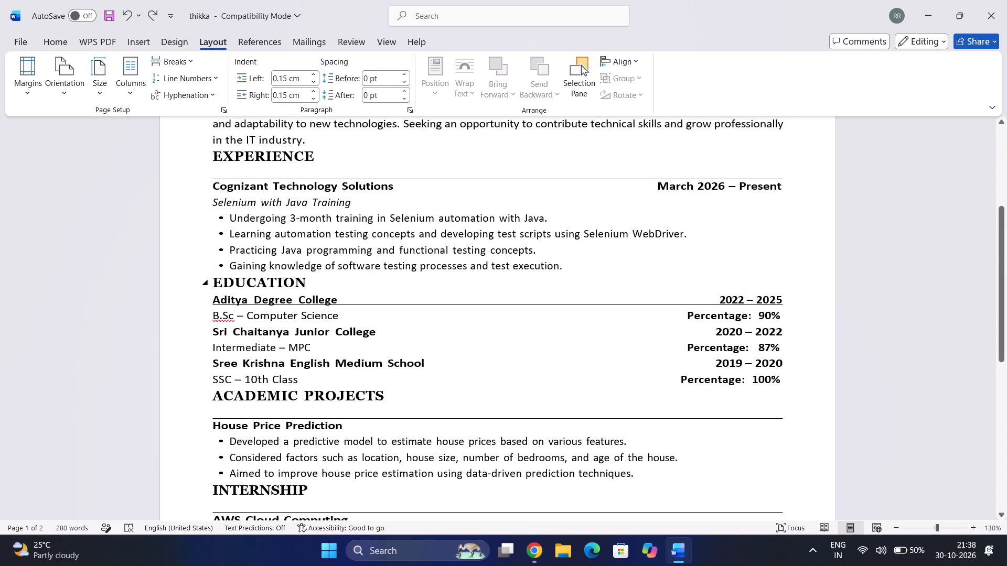
key(ctrl+z)
key(ctrl+z)
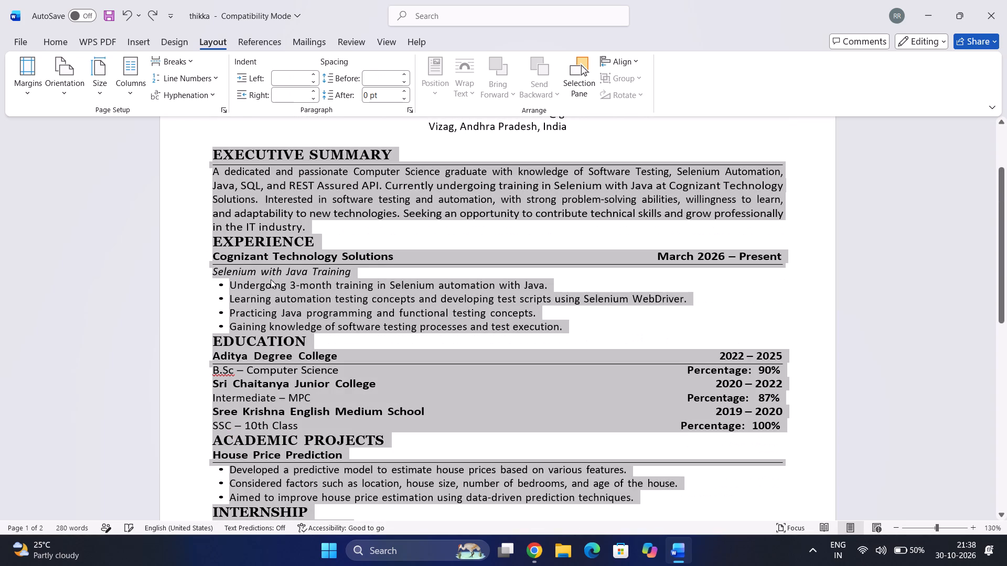
key(ctrl+z)
key(ctrl+z)
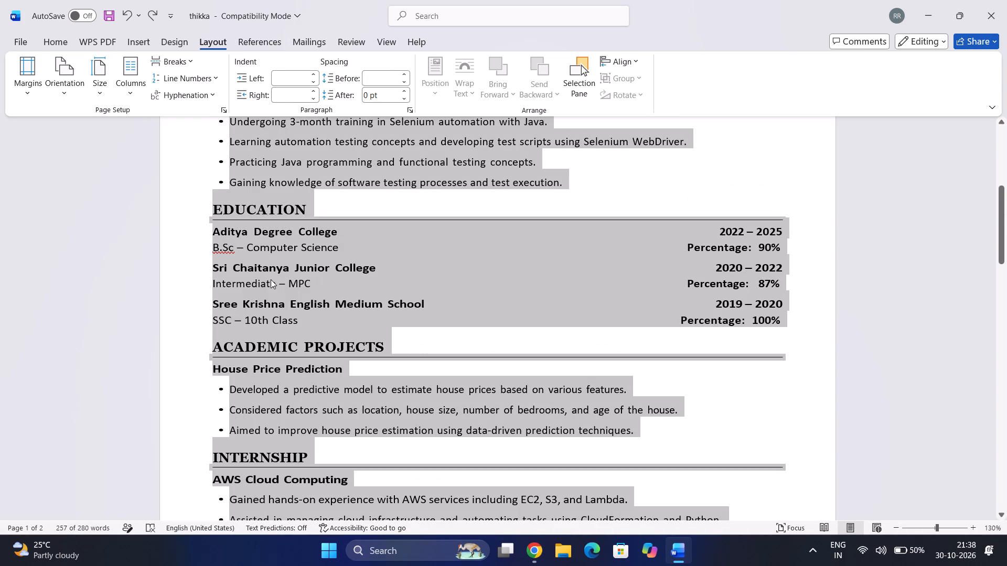
scroll(271, 279, down, 4)
key(ctrl+z)
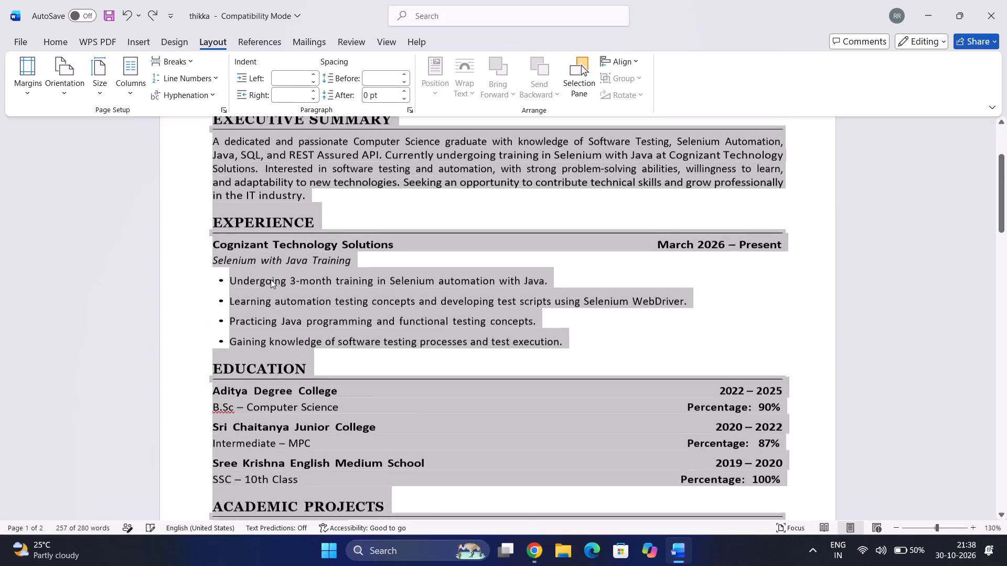
ctrl+scroll(271, 279, down, 3)
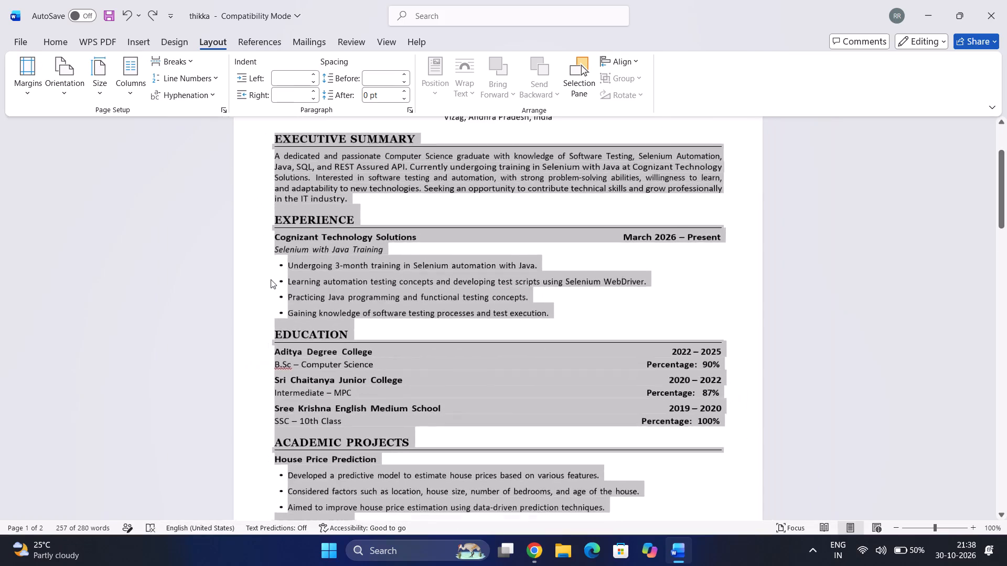
ctrl+scroll(271, 279, down, 1)
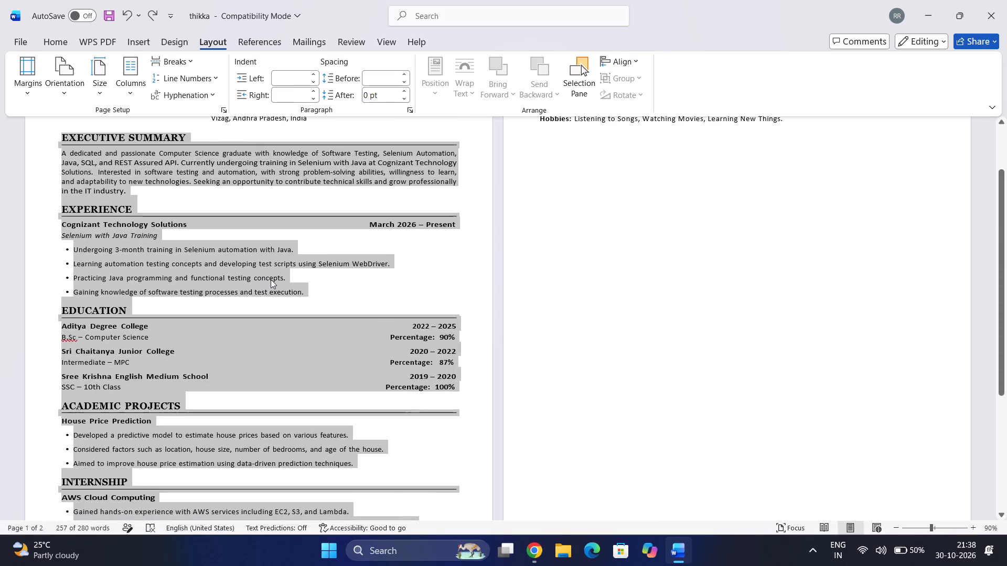
click(172, 241)
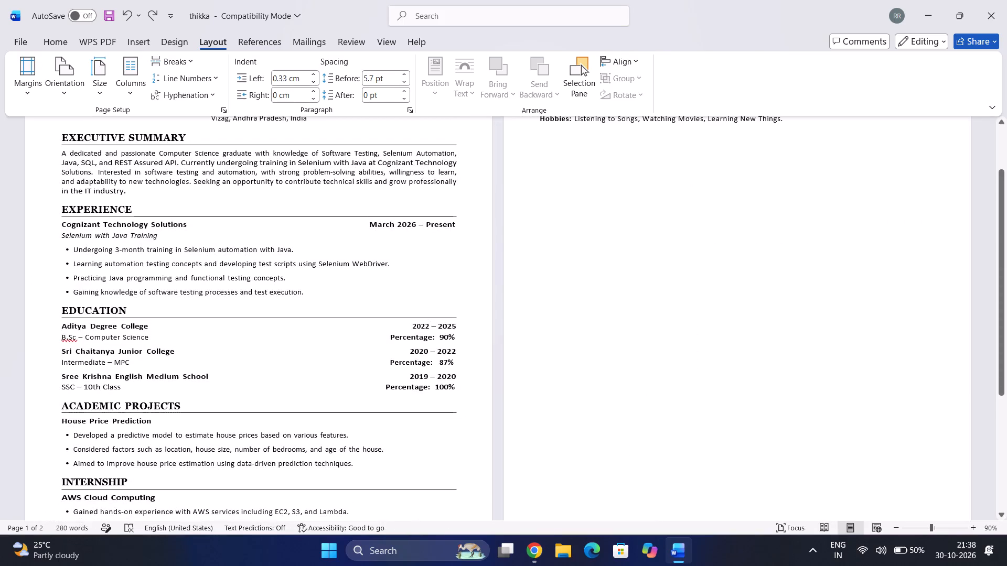
scroll(165, 253, up, 1)
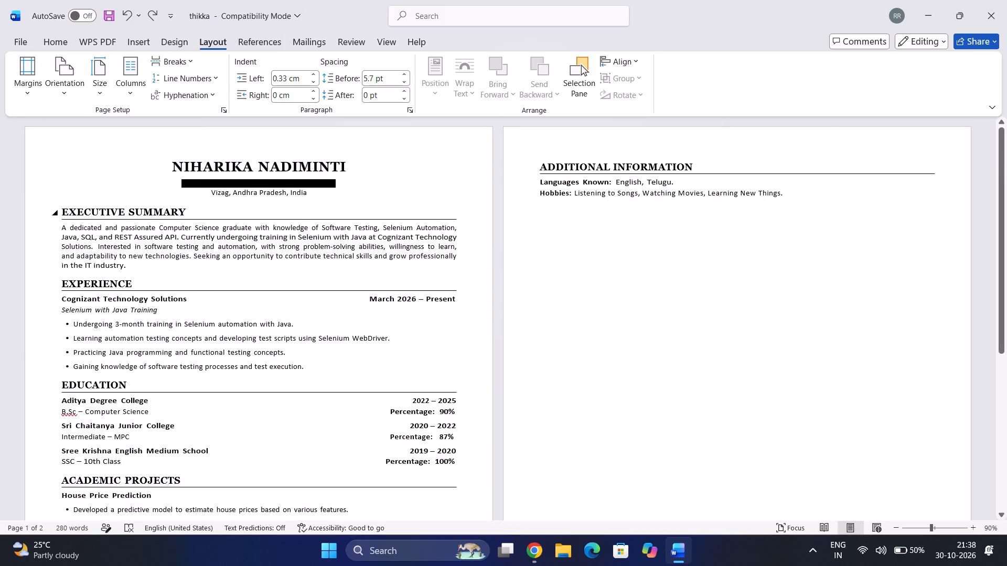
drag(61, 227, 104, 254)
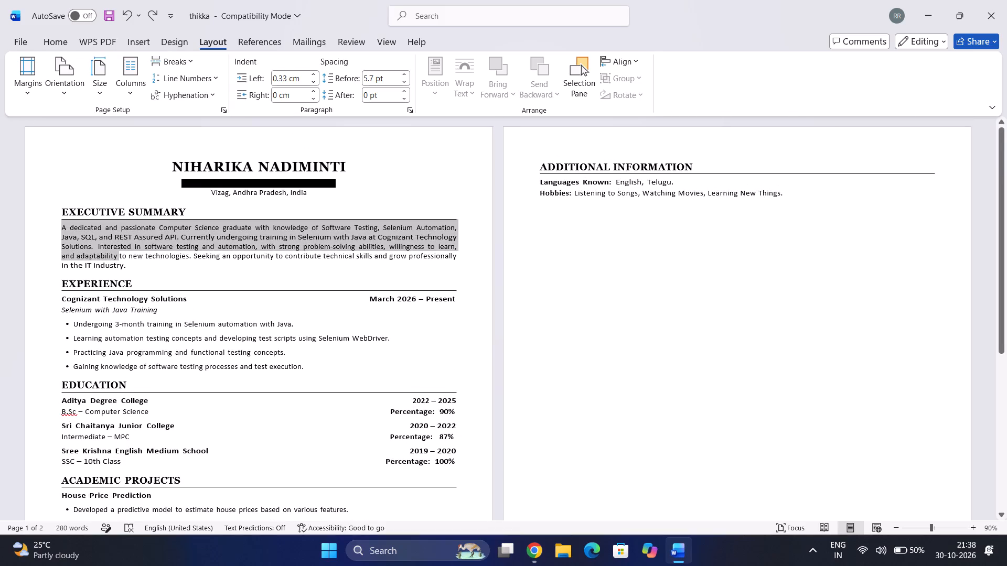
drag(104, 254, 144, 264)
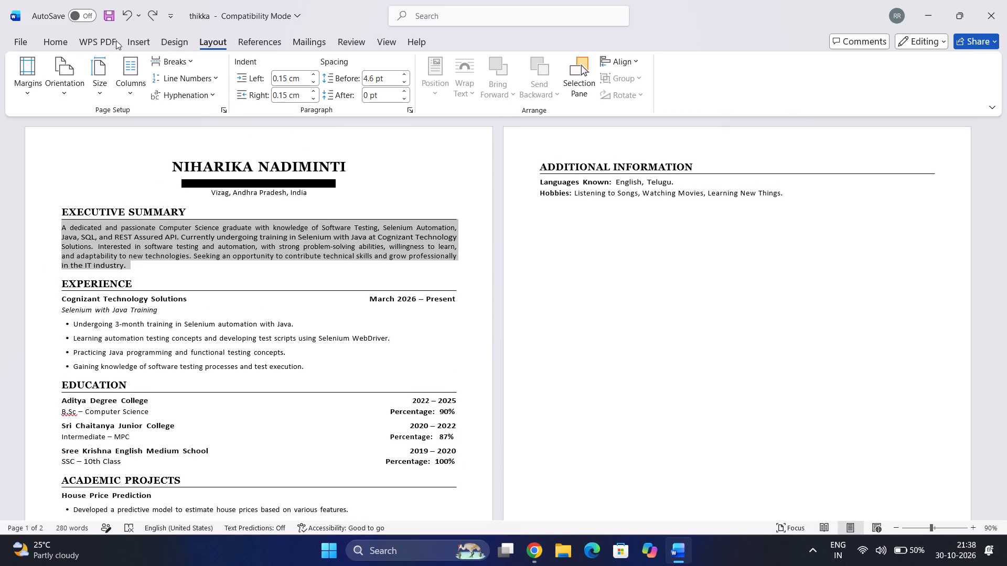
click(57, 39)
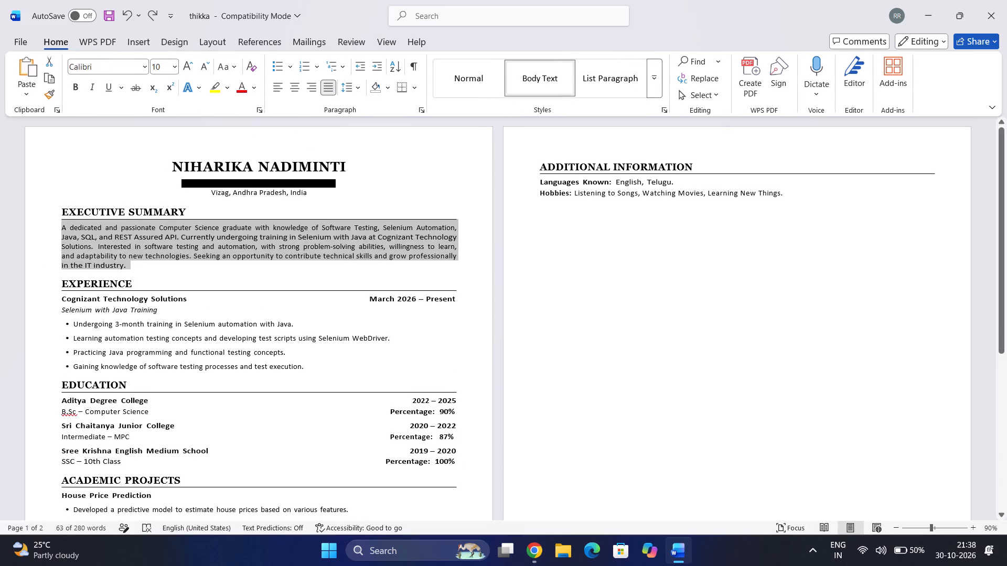
Delete the blank line between the location line and the Executive Summary heading.
click(228, 203)
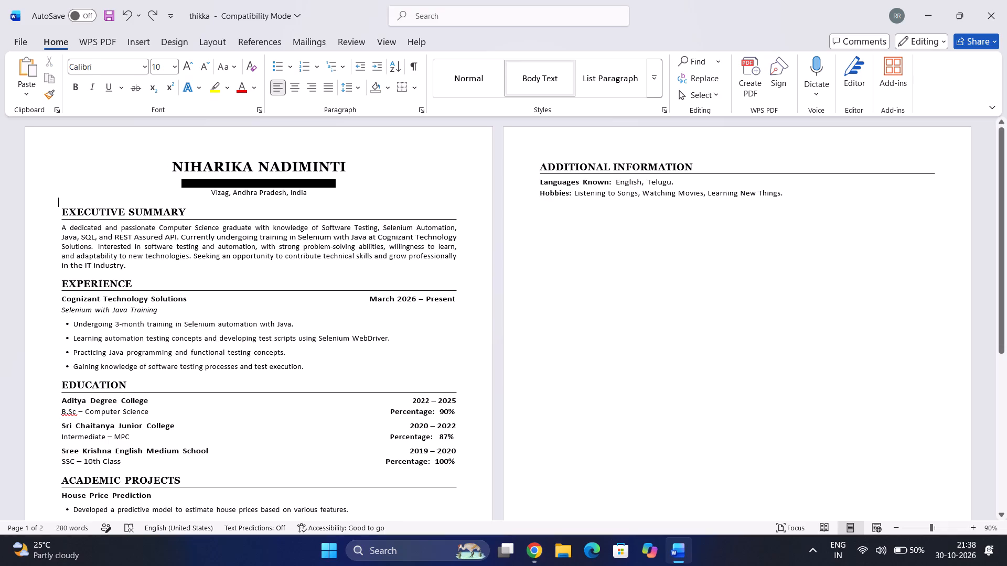
key(Delete)
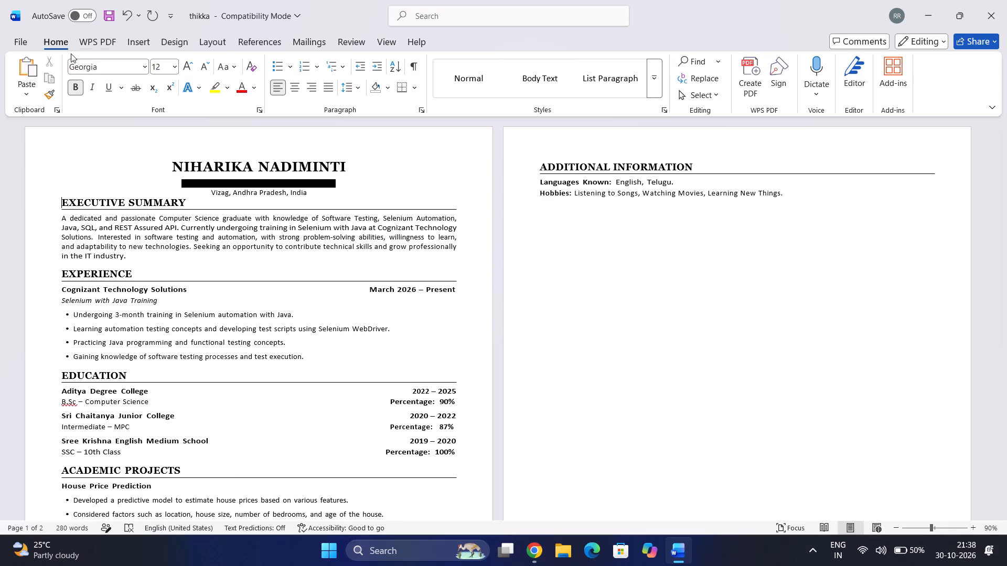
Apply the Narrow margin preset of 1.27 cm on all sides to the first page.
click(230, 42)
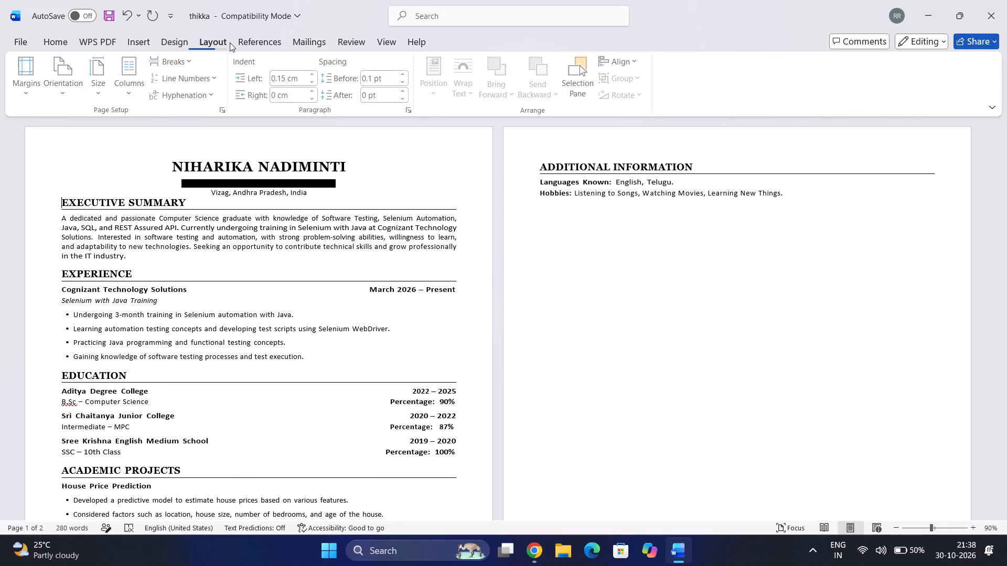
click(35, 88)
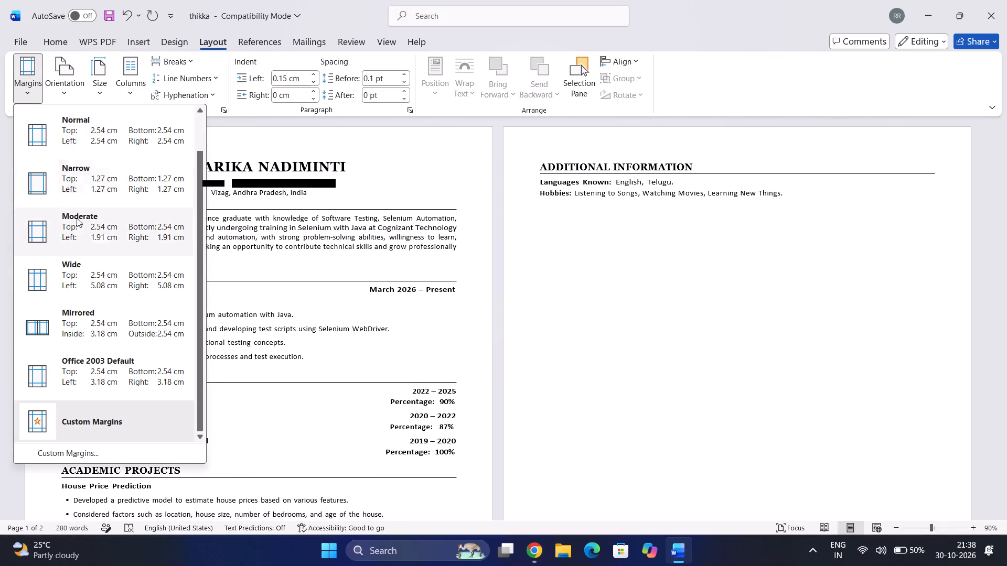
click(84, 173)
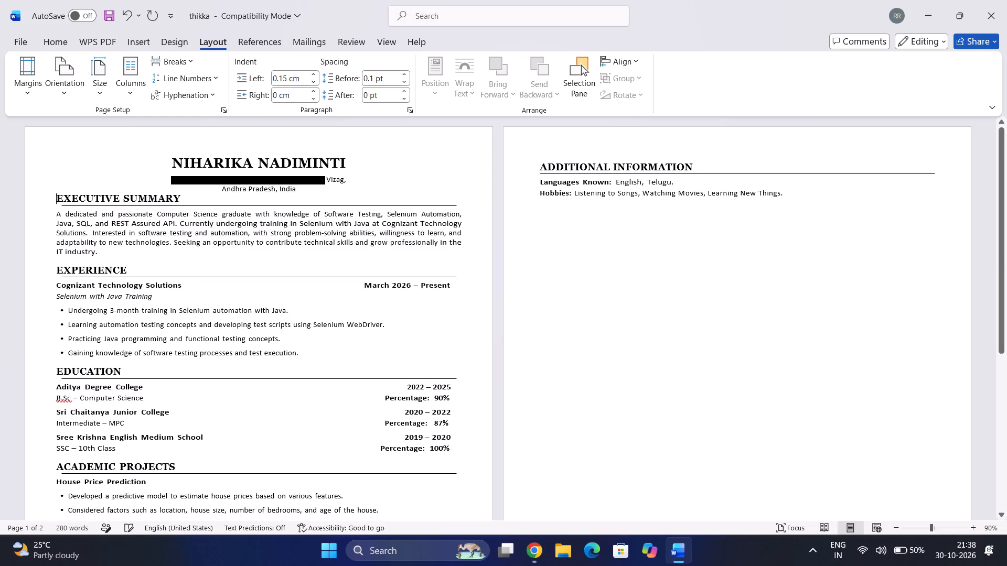
Delete the break after the Interpersonal Skills line so the Additional Information section follows it on the first page.
scroll(126, 222, down, 3)
scroll(498, 319, down, 1)
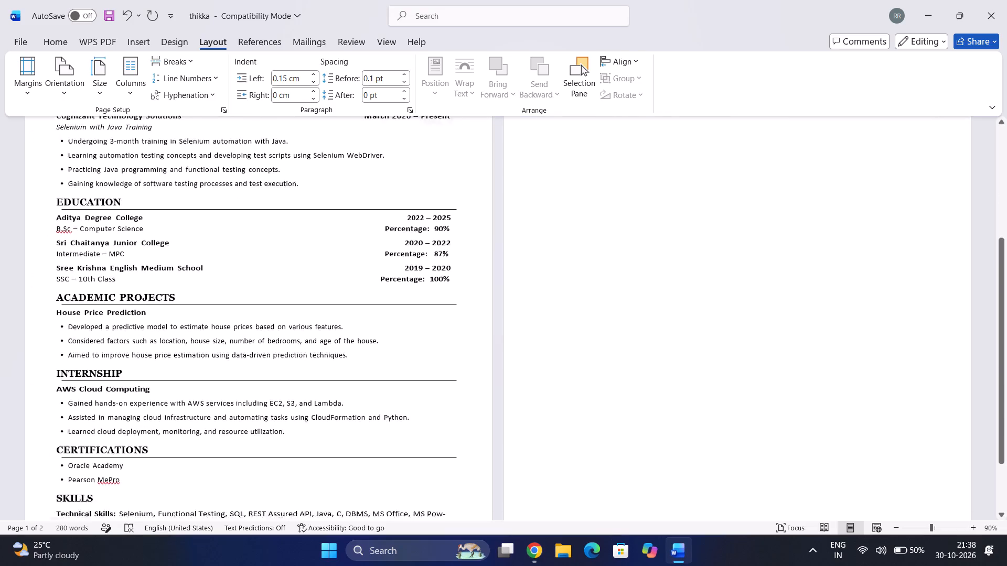
scroll(498, 319, down, 1)
click(149, 454)
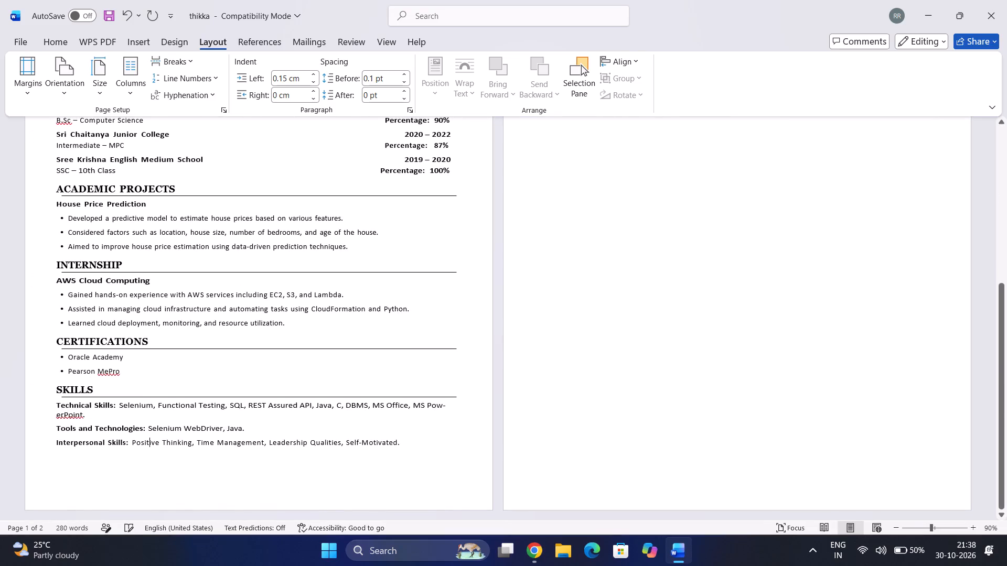
click(405, 445)
key(Delete)
scroll(405, 445, down, 3)
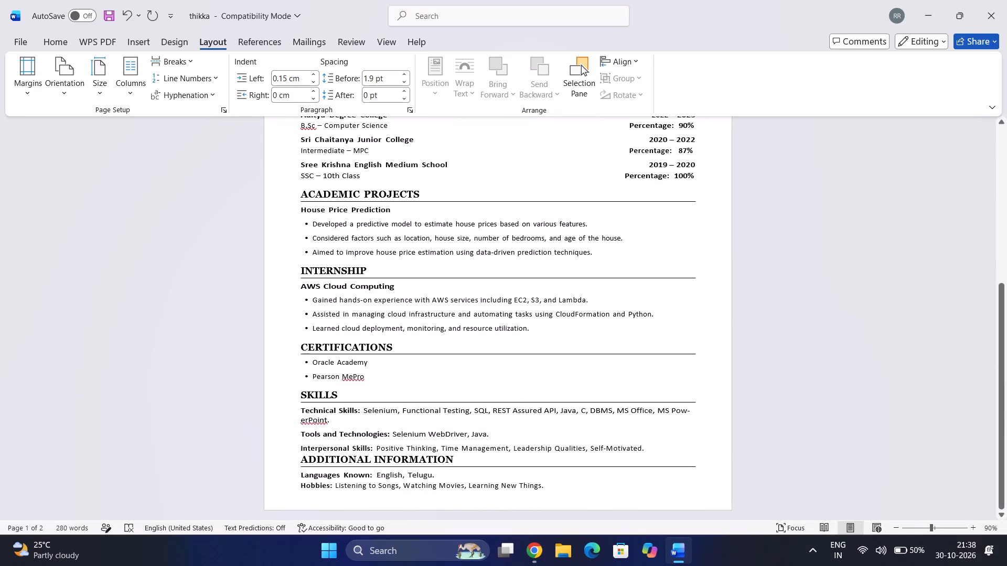
Remove the space before the three AWS Cloud Computing bullets under Internship and set their line spacing to 1.15.
scroll(319, 363, up, 5)
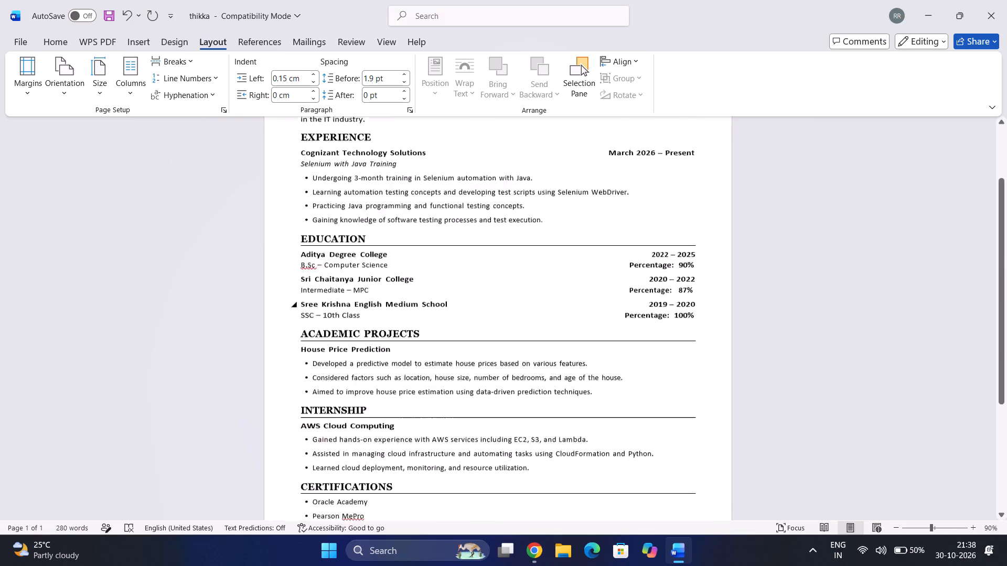
scroll(319, 363, down, 1)
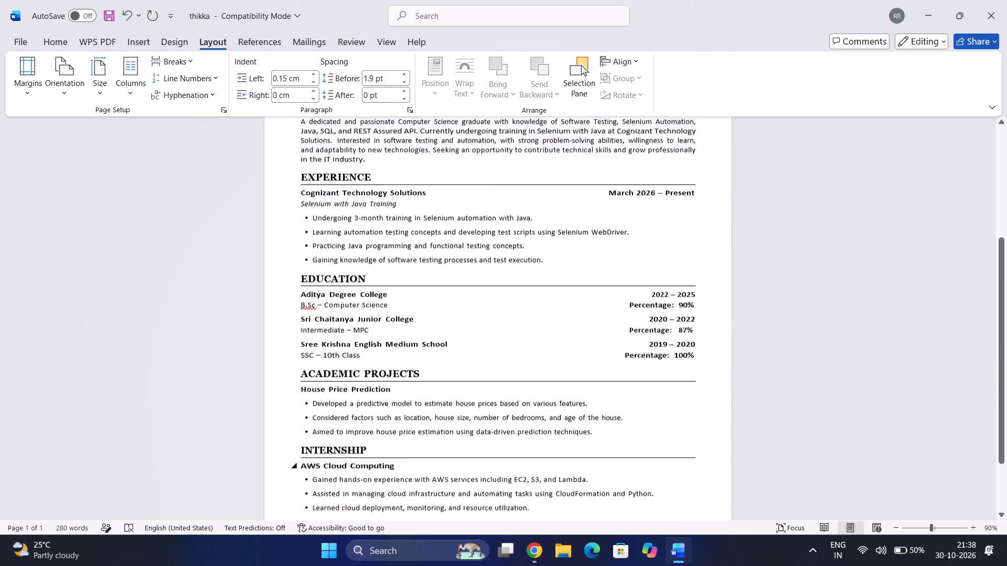
scroll(319, 363, down, 1)
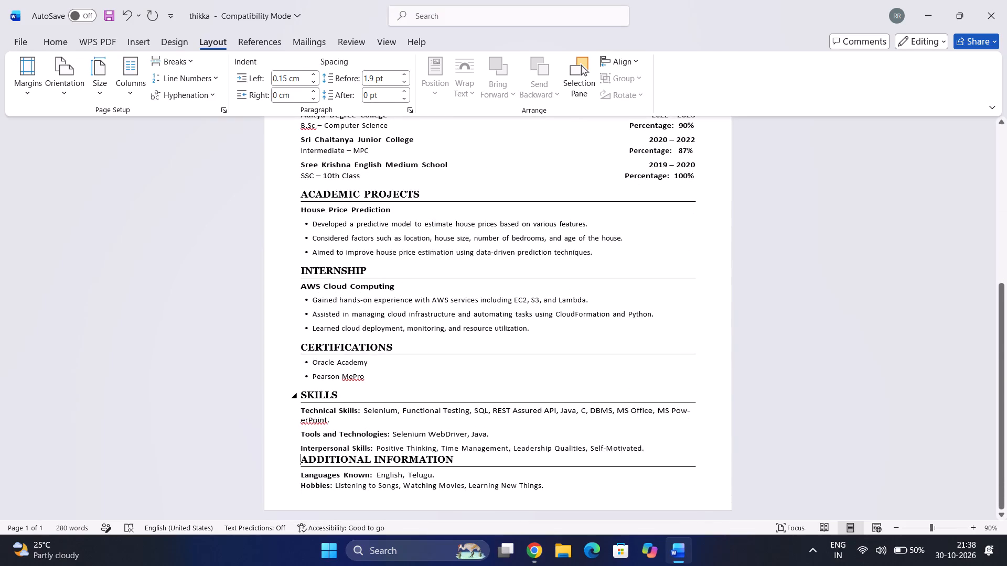
click(324, 386)
scroll(371, 382, down, 3)
drag(529, 331, 302, 304)
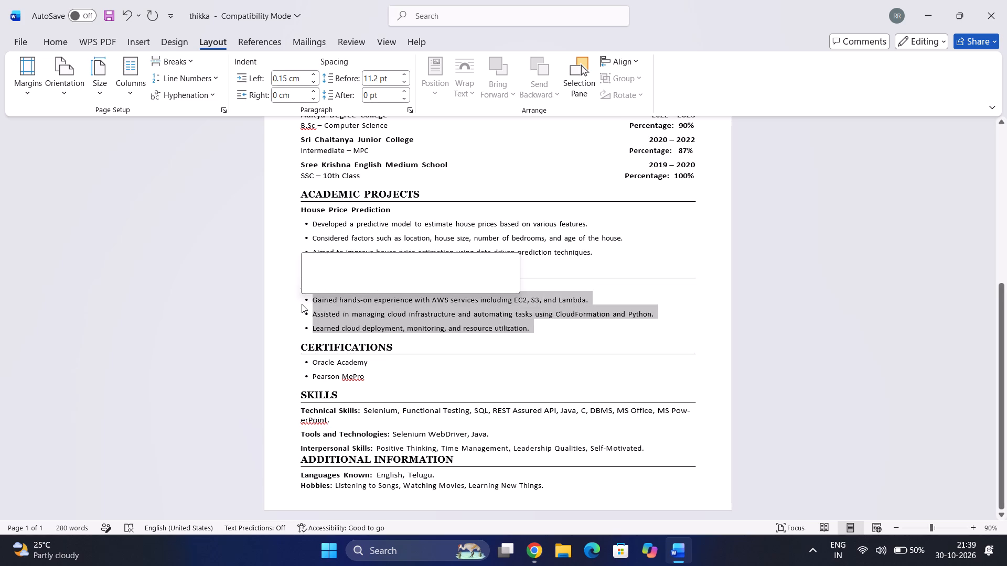
click(59, 40)
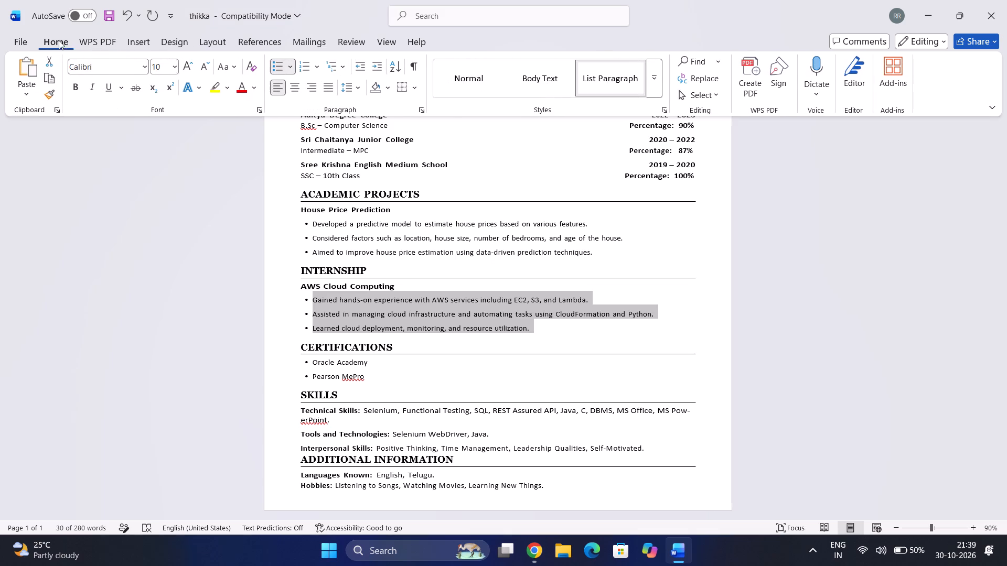
click(347, 78)
click(348, 84)
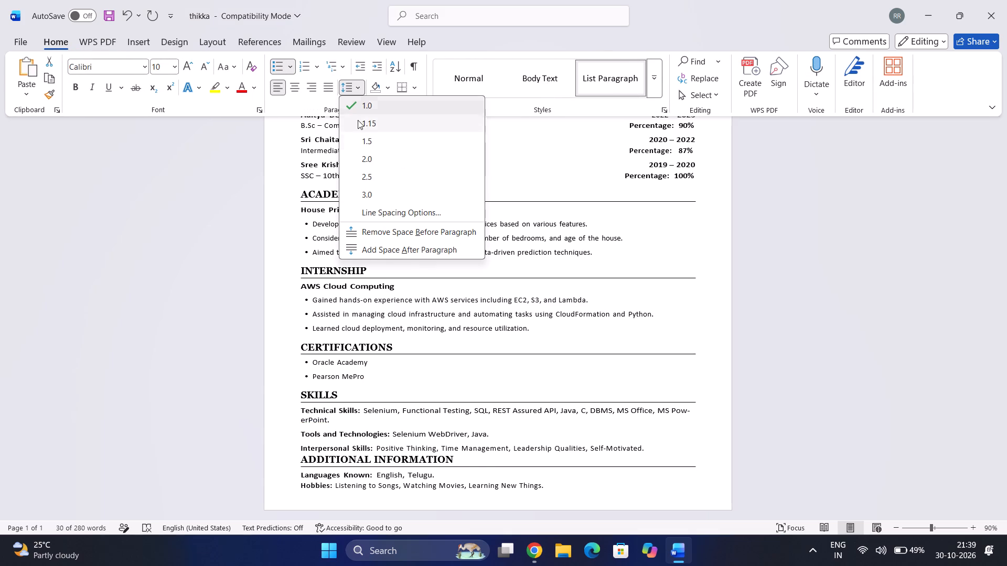
click(371, 232)
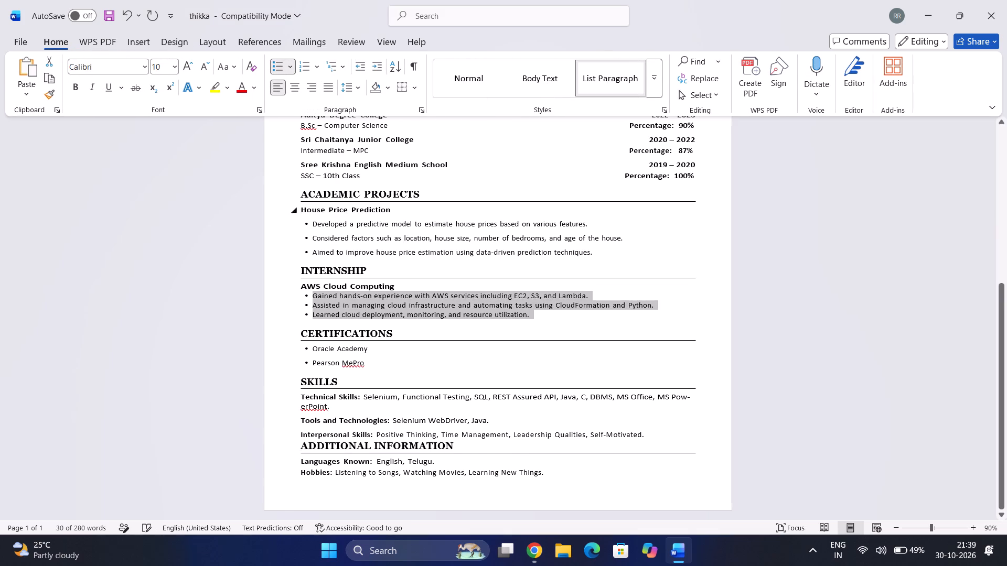
click(358, 90)
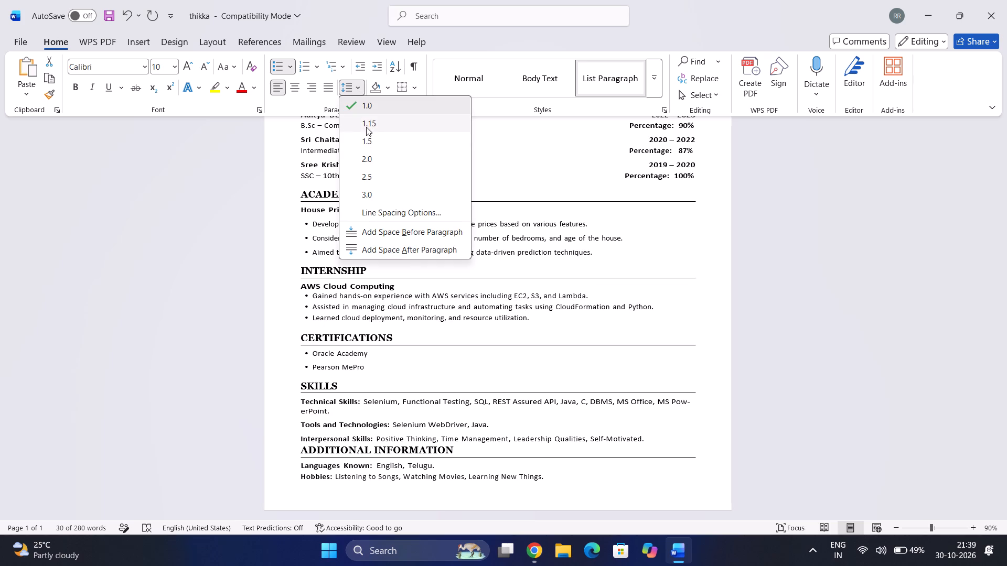
click(366, 127)
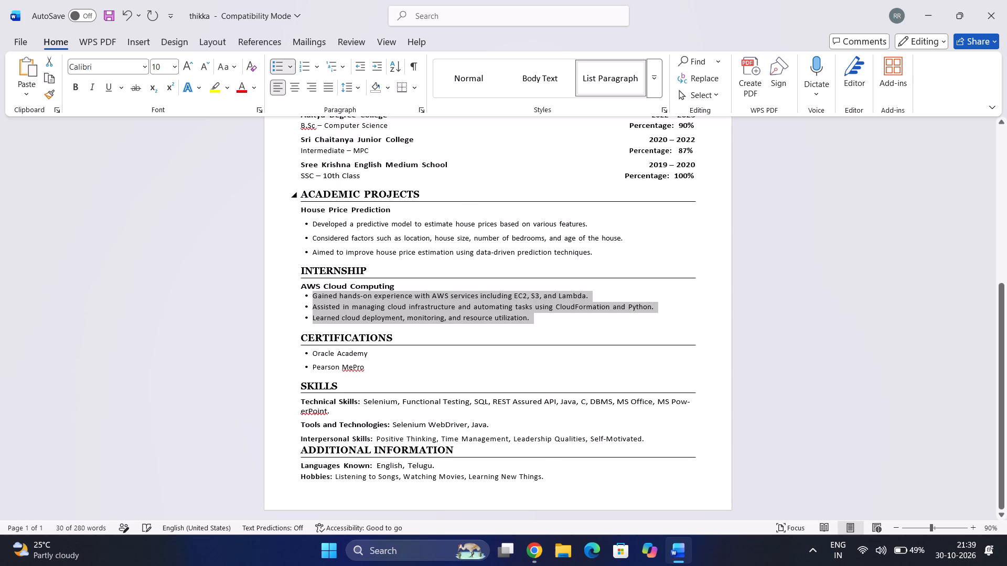
Remove the space before the three House Price Prediction bullets under Academic Projects and set their line spacing to 1.15.
drag(594, 256, 352, 225)
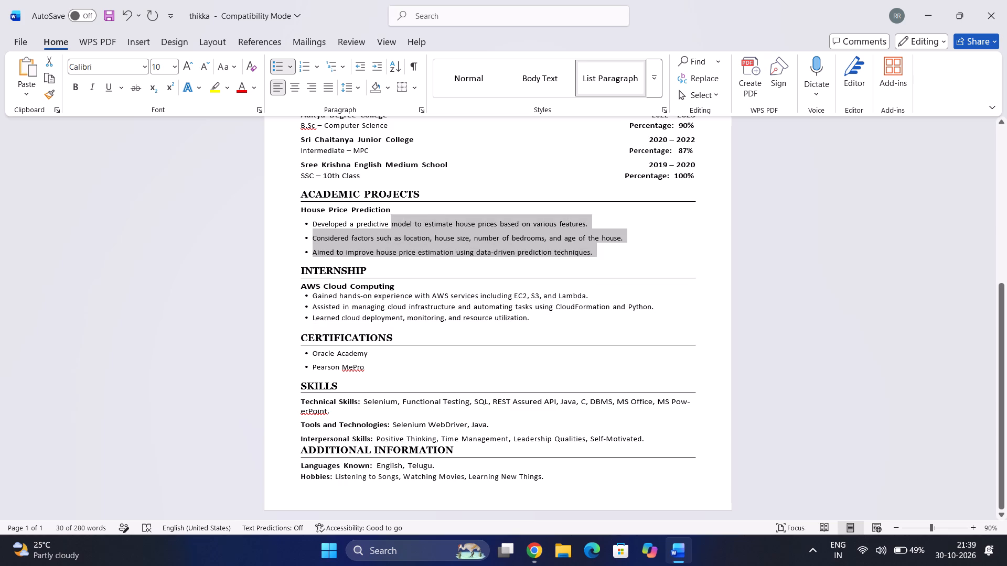
drag(352, 225, 297, 224)
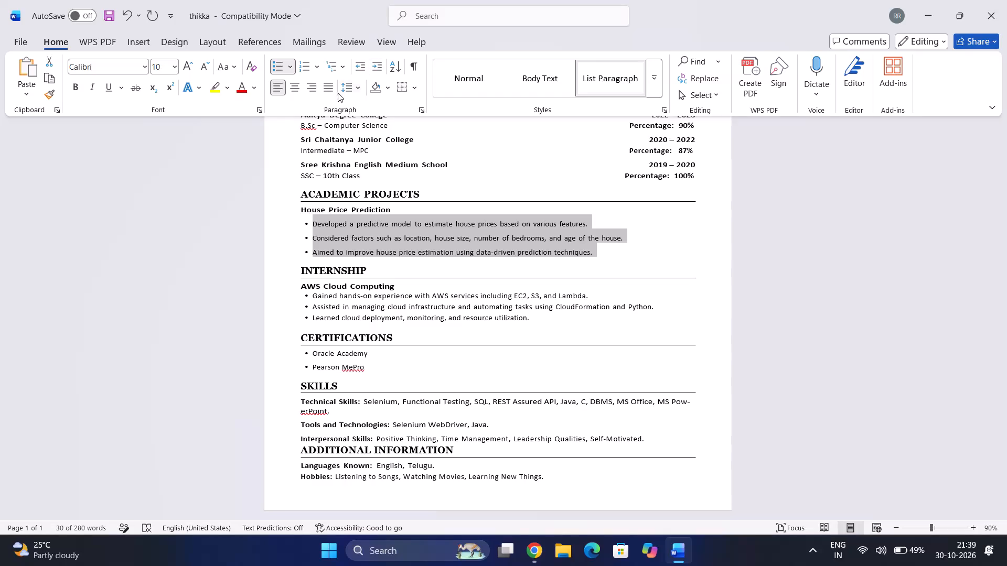
click(344, 88)
click(361, 233)
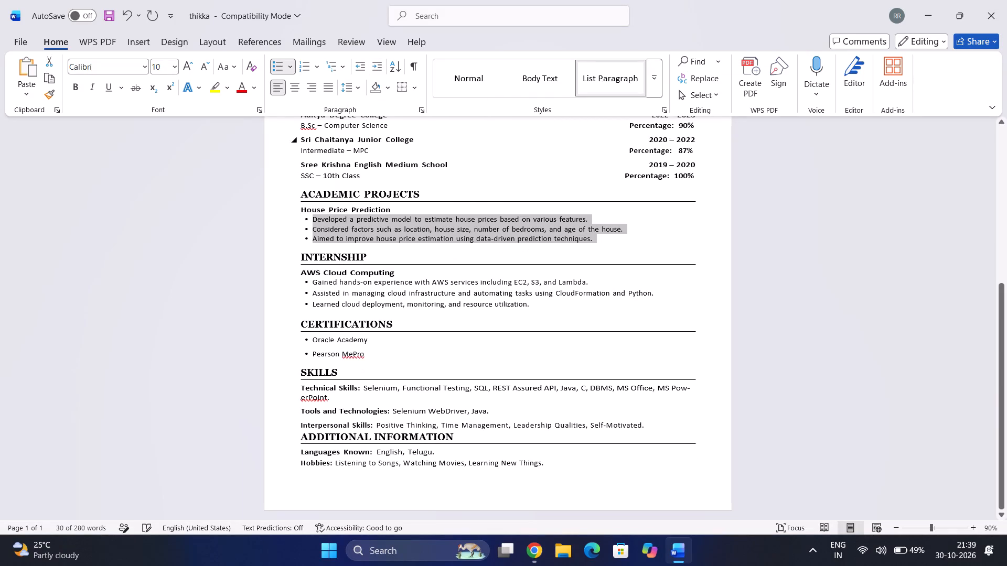
click(354, 88)
click(358, 122)
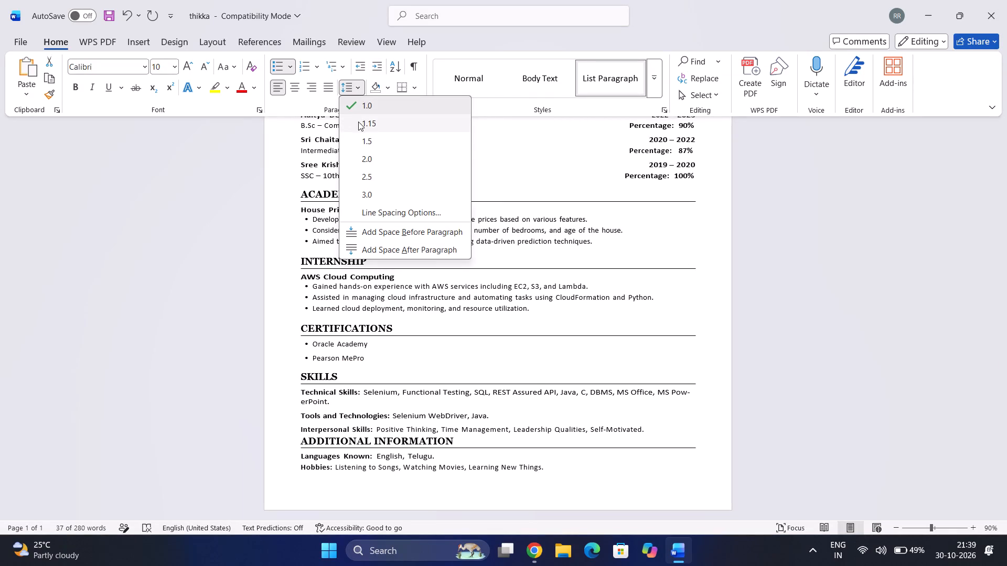
Remove the space before the Oracle Academy and Pearson MePro bullets under Certifications and set their line spacing to 1.15.
click(288, 254)
click(290, 330)
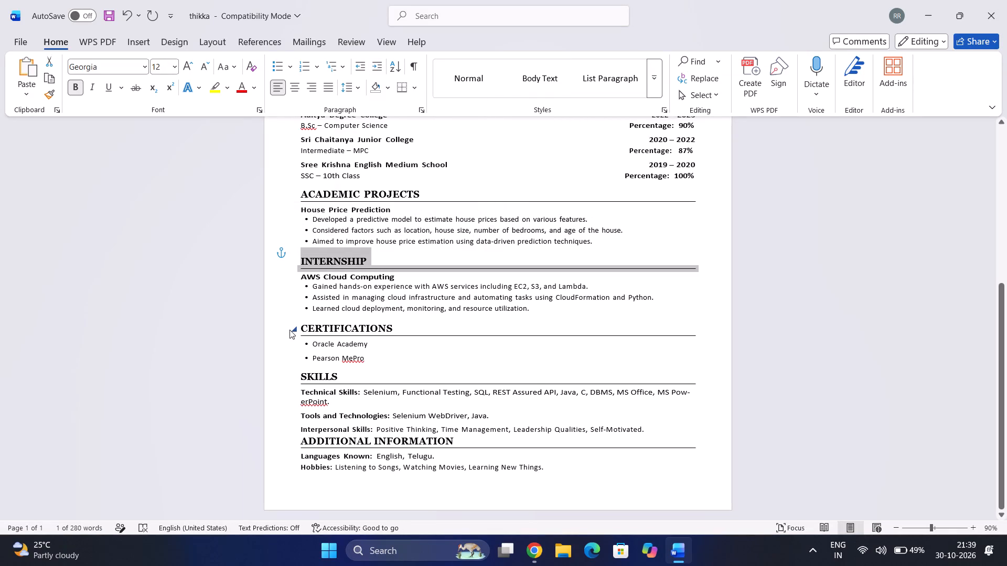
click(293, 330)
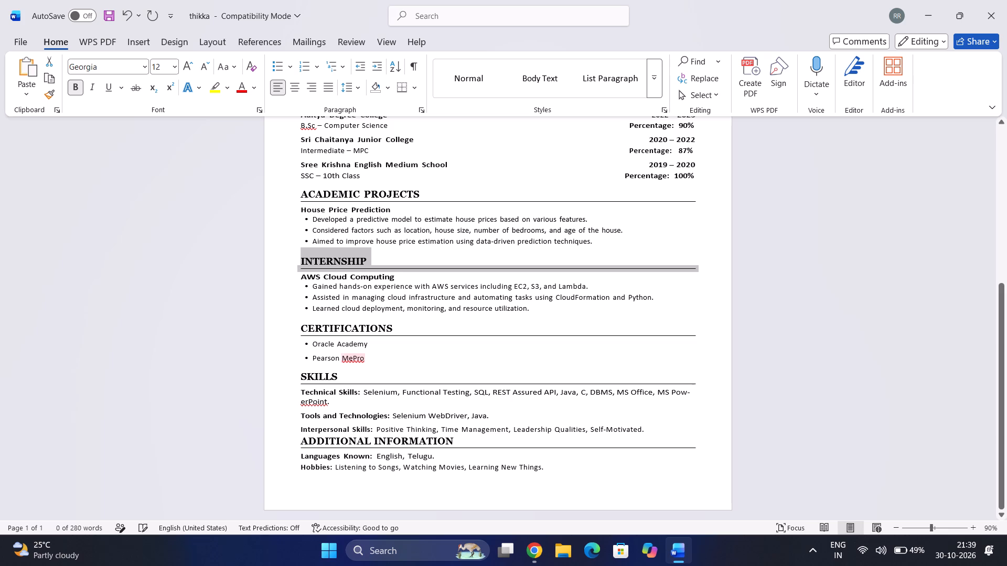
drag(373, 363, 312, 343)
click(312, 343)
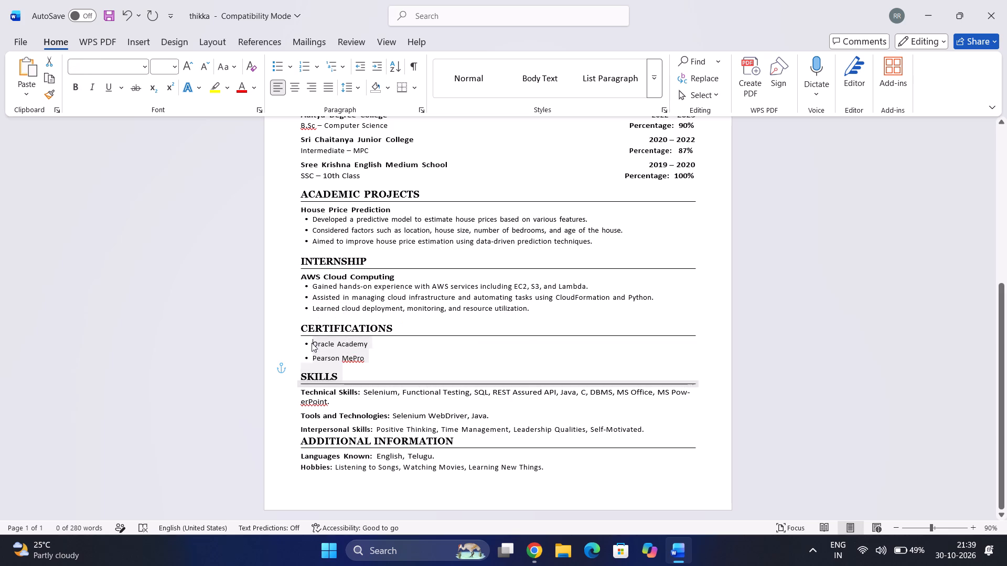
drag(366, 361, 301, 347)
click(354, 85)
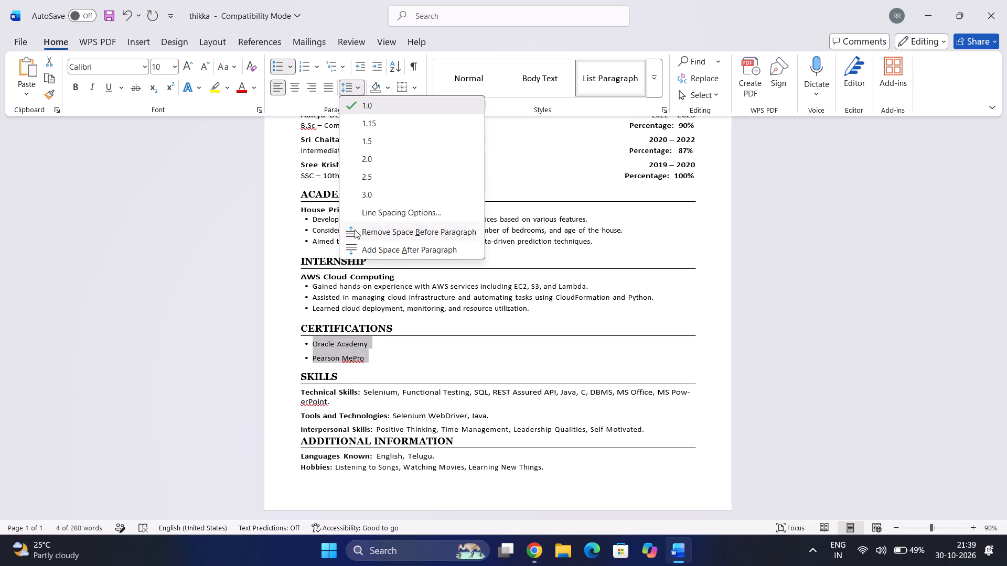
click(358, 234)
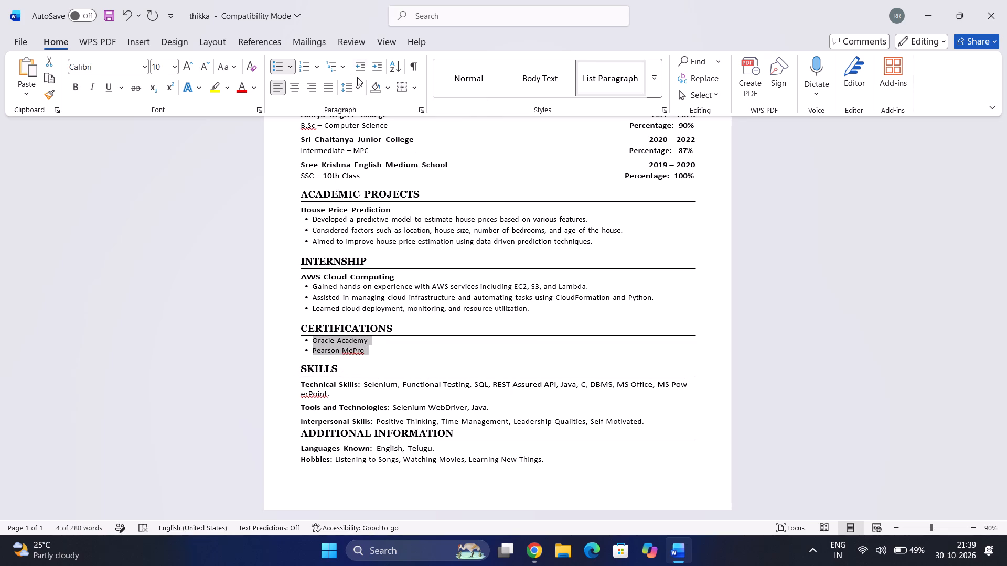
click(356, 82)
click(356, 126)
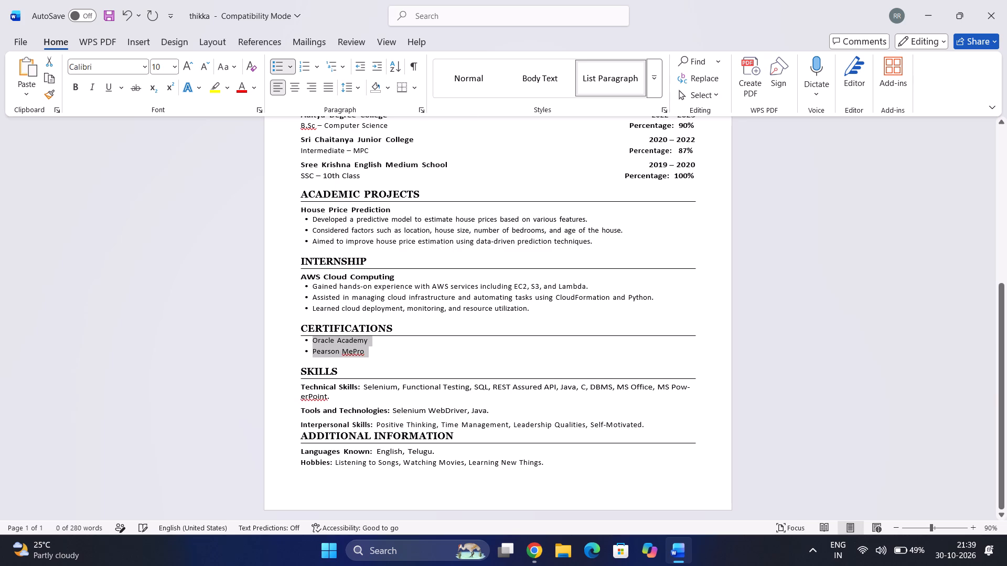
Remove the space before the four Selenium training bullets under Experience and set their line spacing to 1.15.
click(234, 250)
click(199, 306)
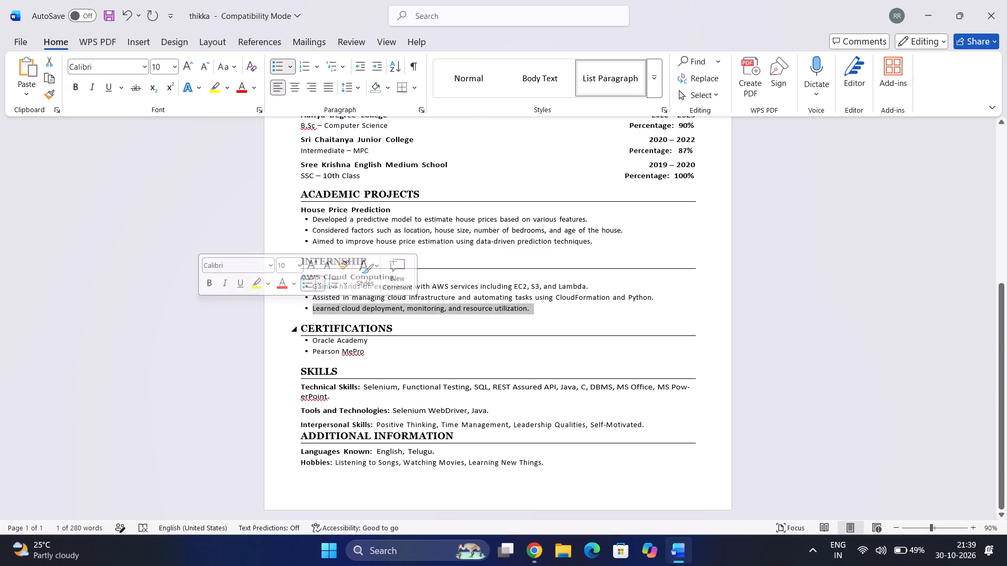
click(318, 334)
click(314, 303)
scroll(314, 303, up, 1)
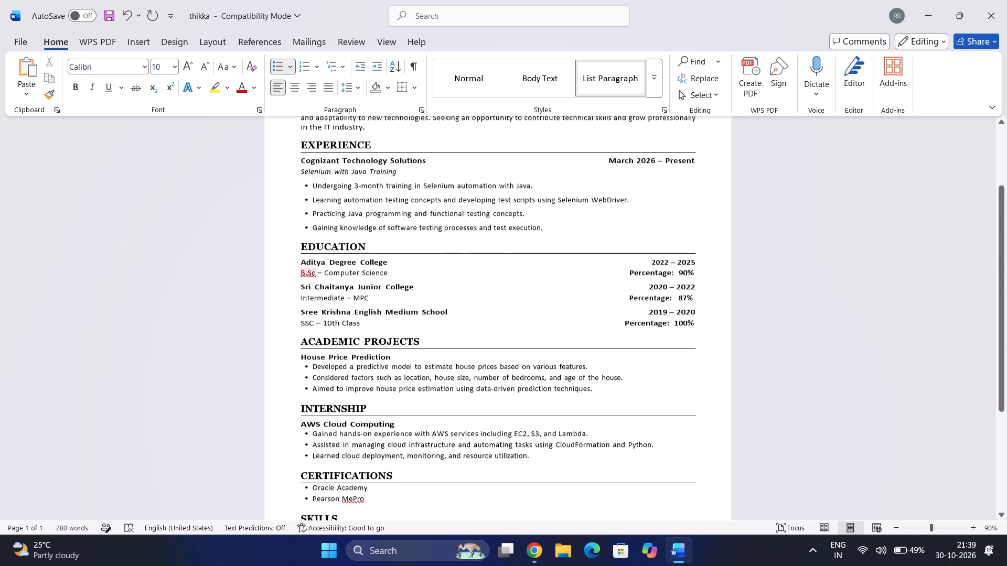
scroll(314, 303, up, 1)
scroll(295, 397, up, 3)
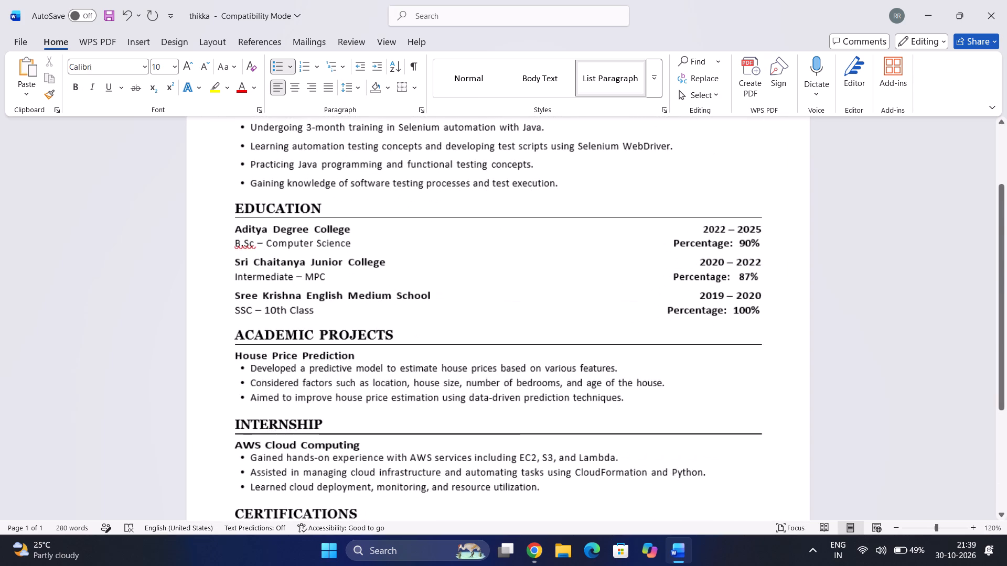
scroll(295, 397, up, 3)
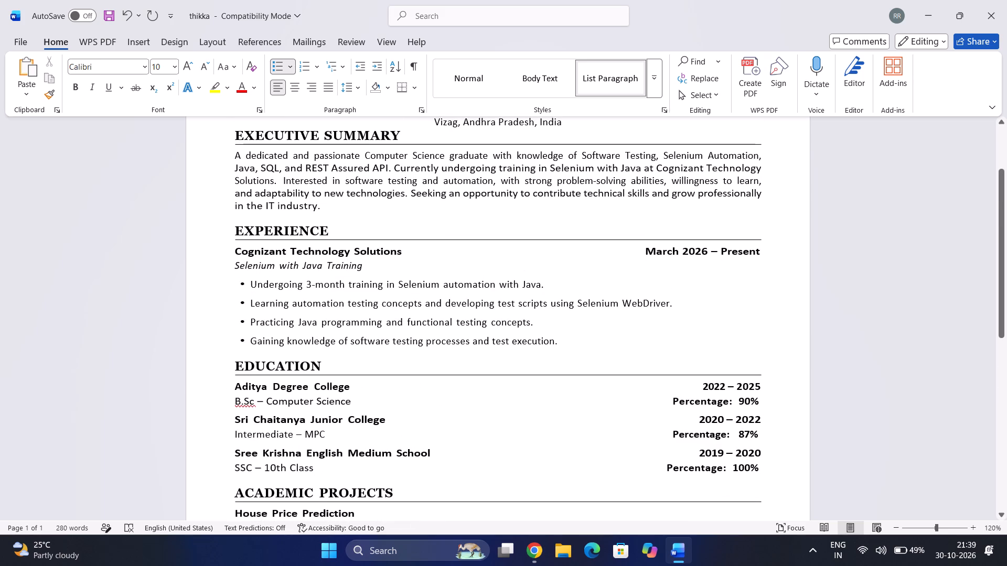
drag(571, 349, 267, 292)
click(267, 292)
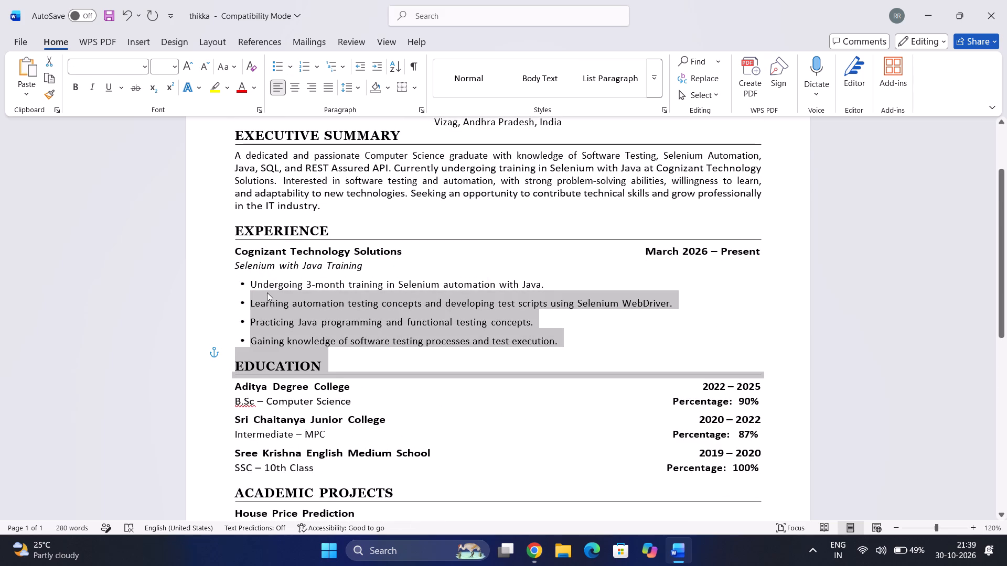
drag(562, 343, 344, 270)
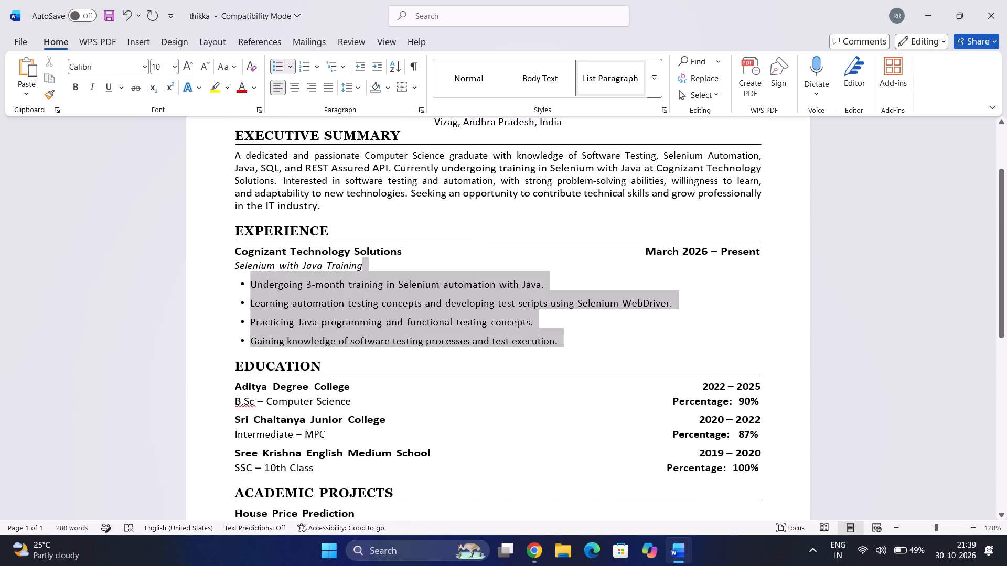
drag(344, 270, 247, 279)
click(349, 85)
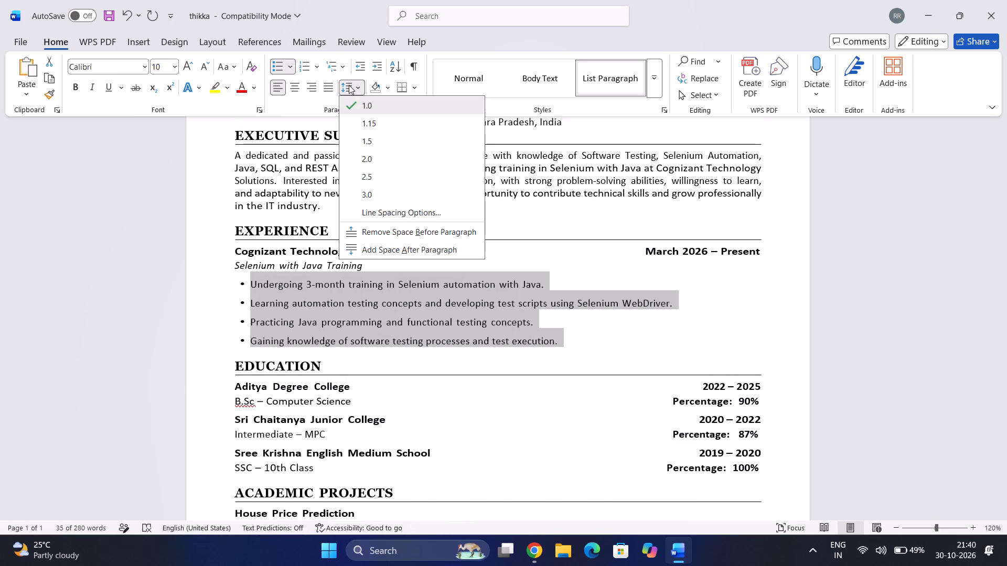
click(366, 234)
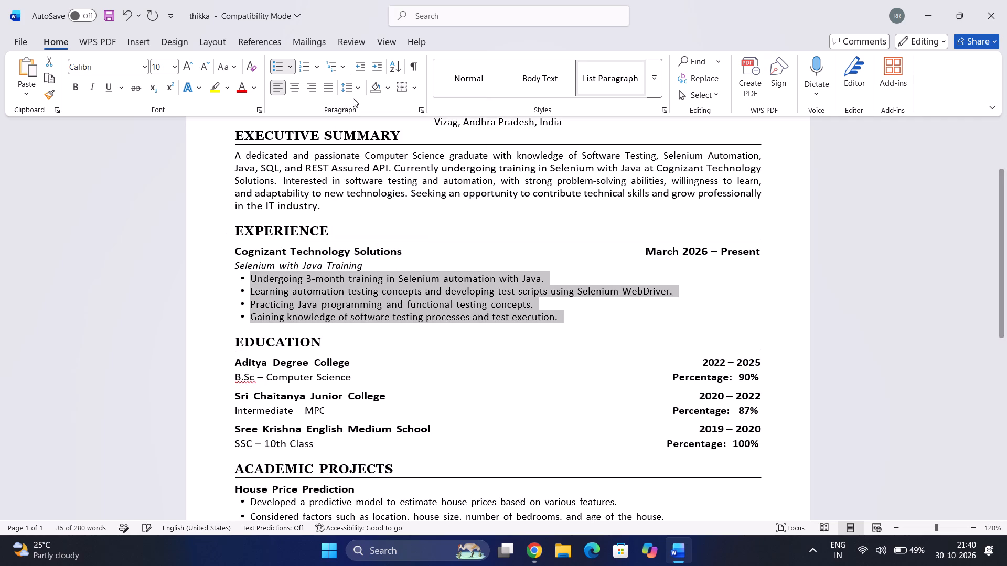
click(345, 85)
click(357, 122)
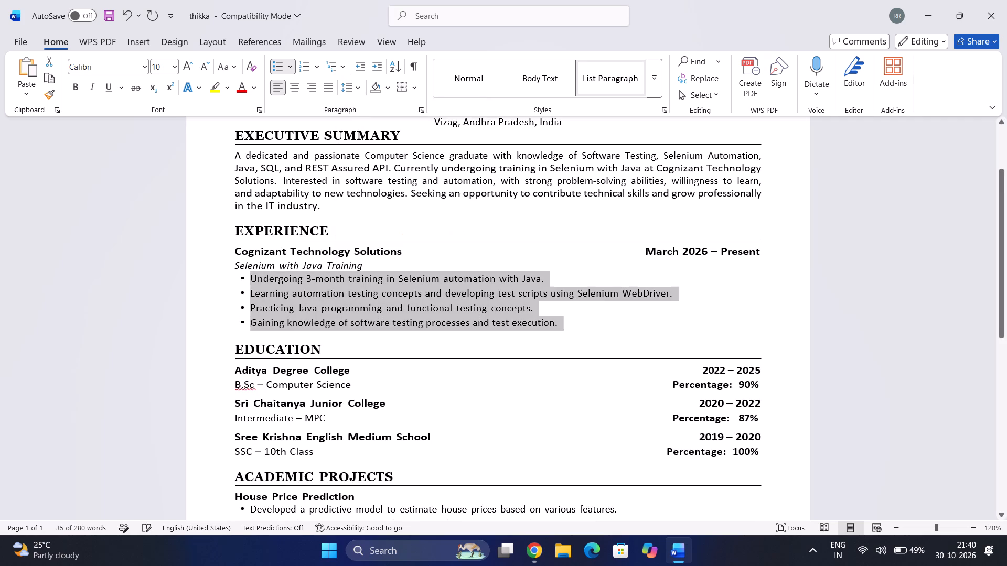
Review the spacing and page fit of the whole resume, from Experience down to Additional Information.
scroll(304, 400, down, 1)
click(272, 372)
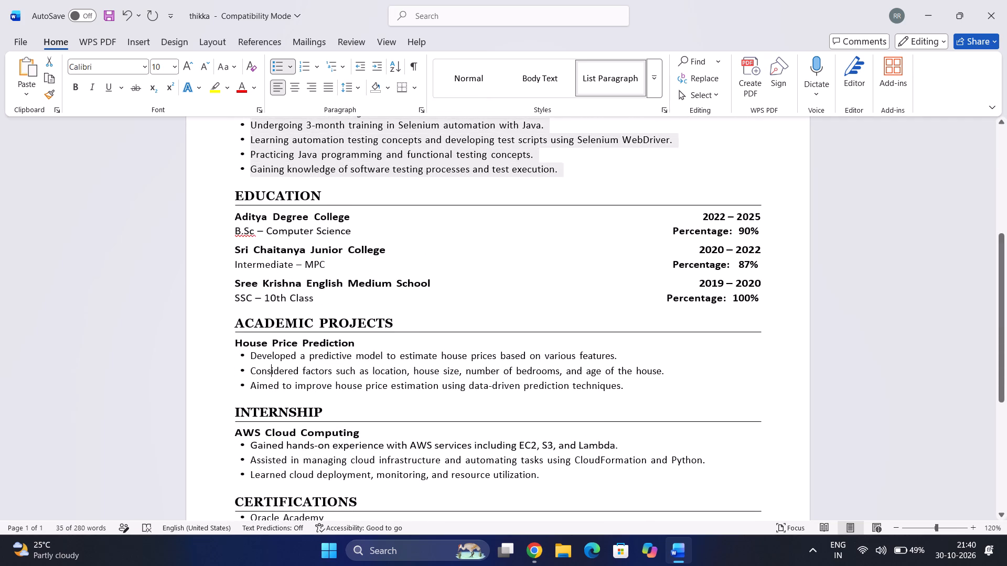
scroll(272, 372, down, 1)
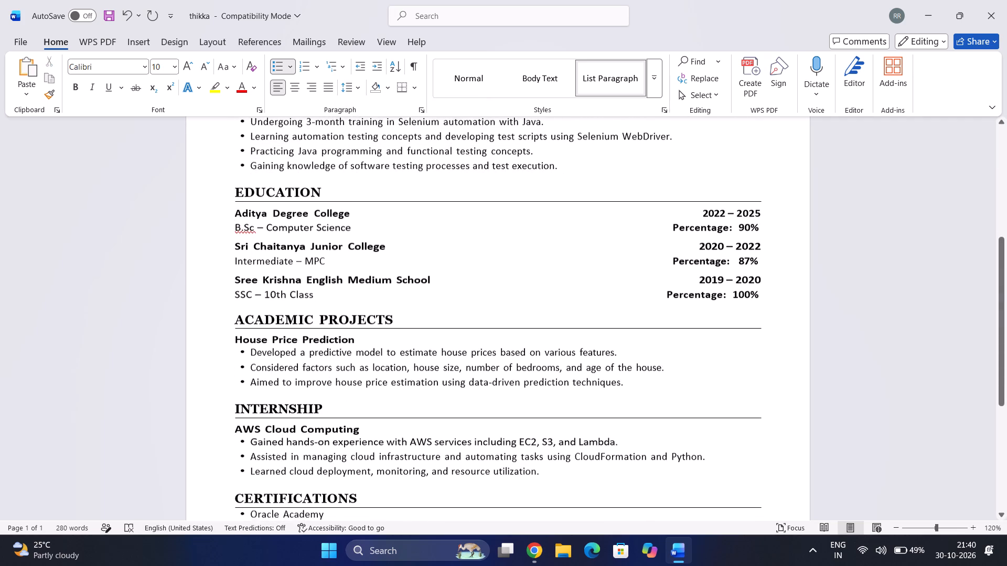
scroll(272, 372, down, 2)
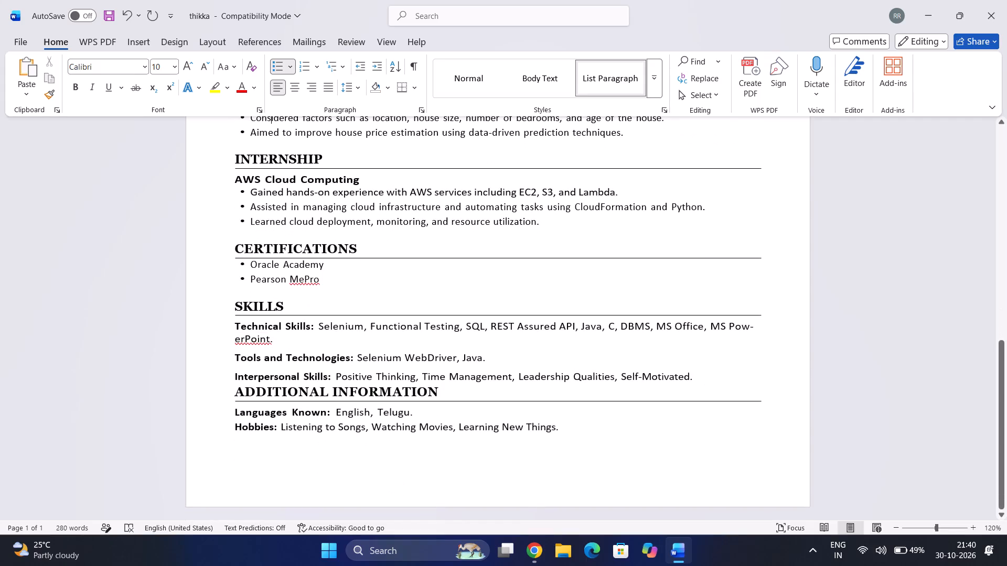
scroll(272, 372, up, 6)
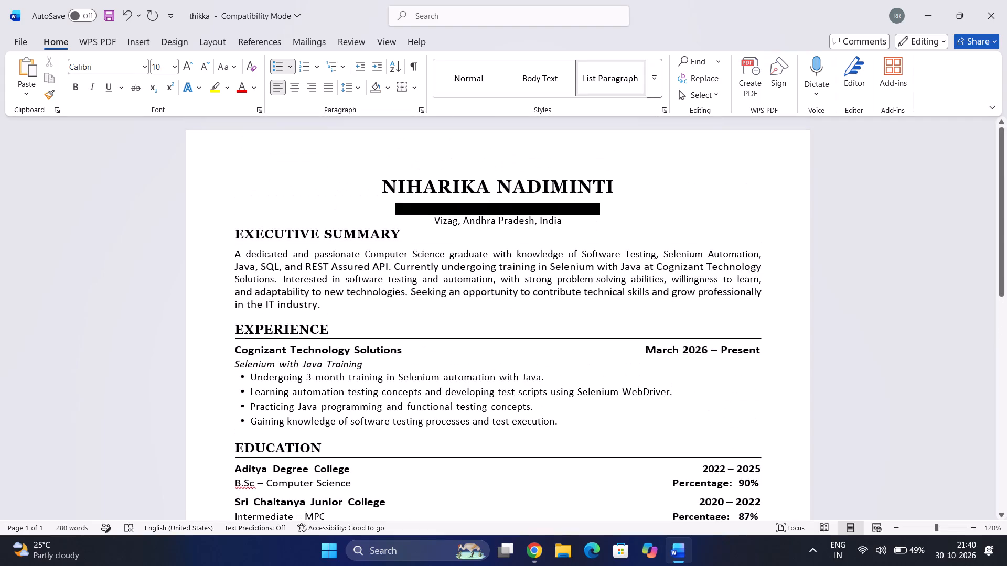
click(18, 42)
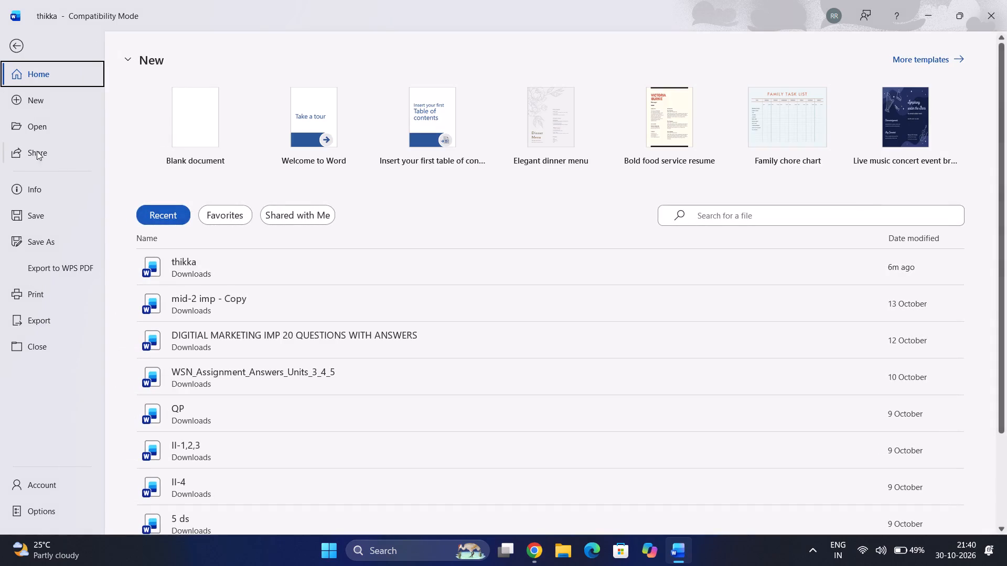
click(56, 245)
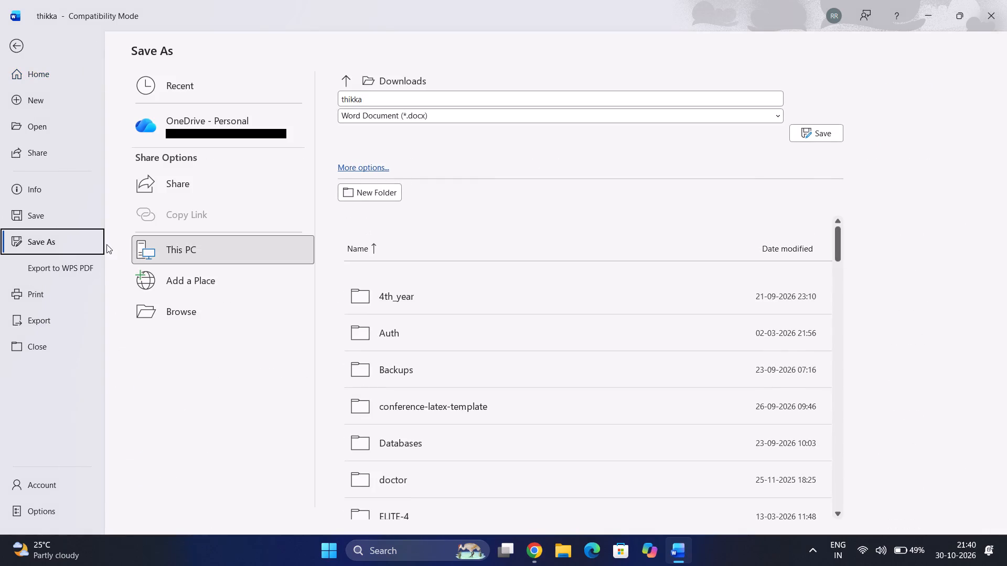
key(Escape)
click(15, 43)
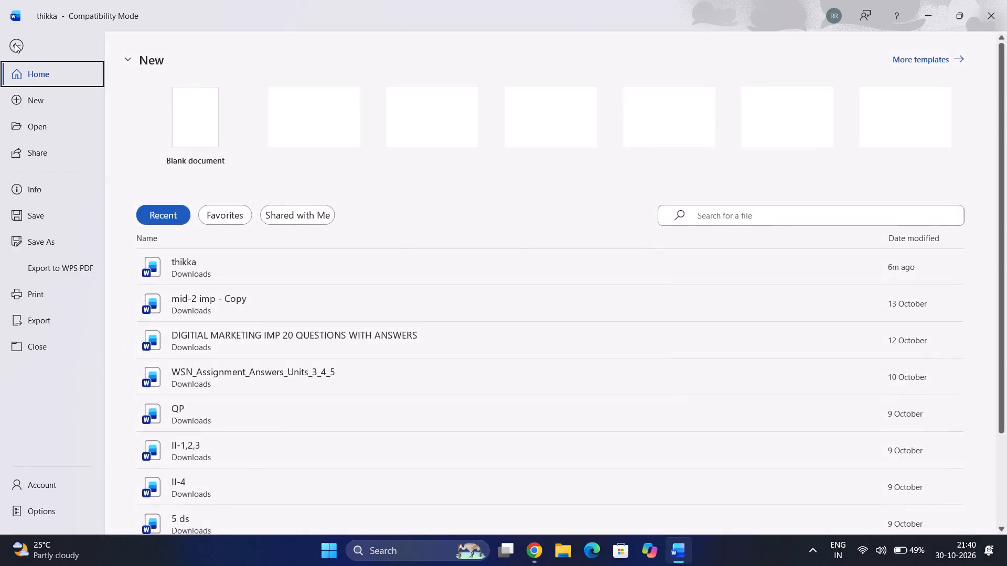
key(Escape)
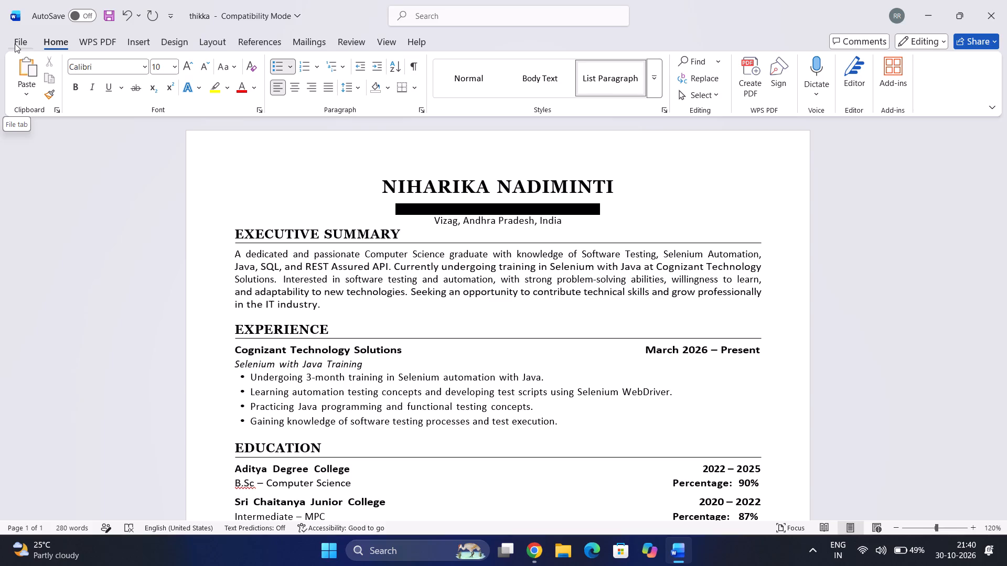
Start saving a copy of the resume in the Downloads folder with PDF as the file type.
click(15, 43)
click(25, 239)
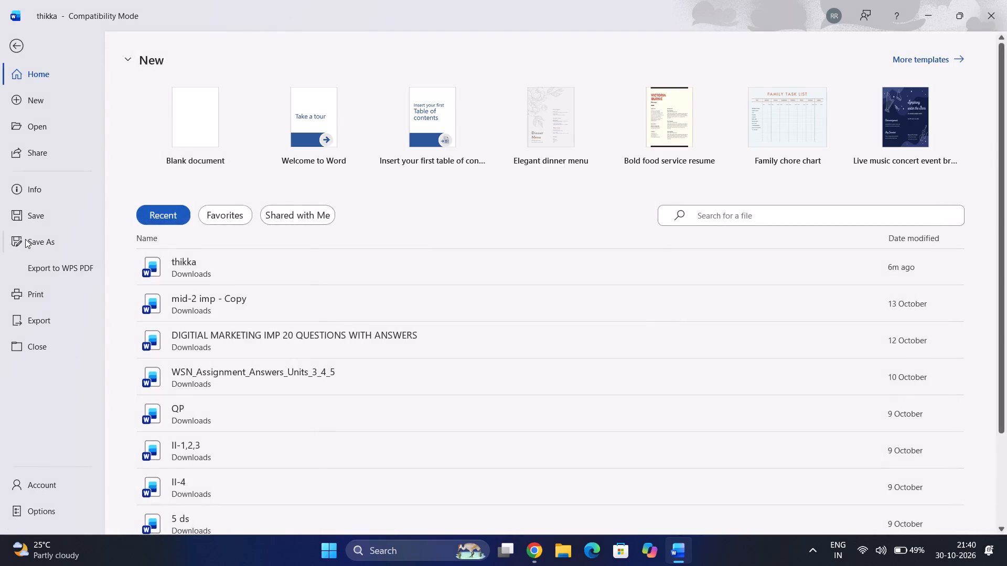
click(176, 318)
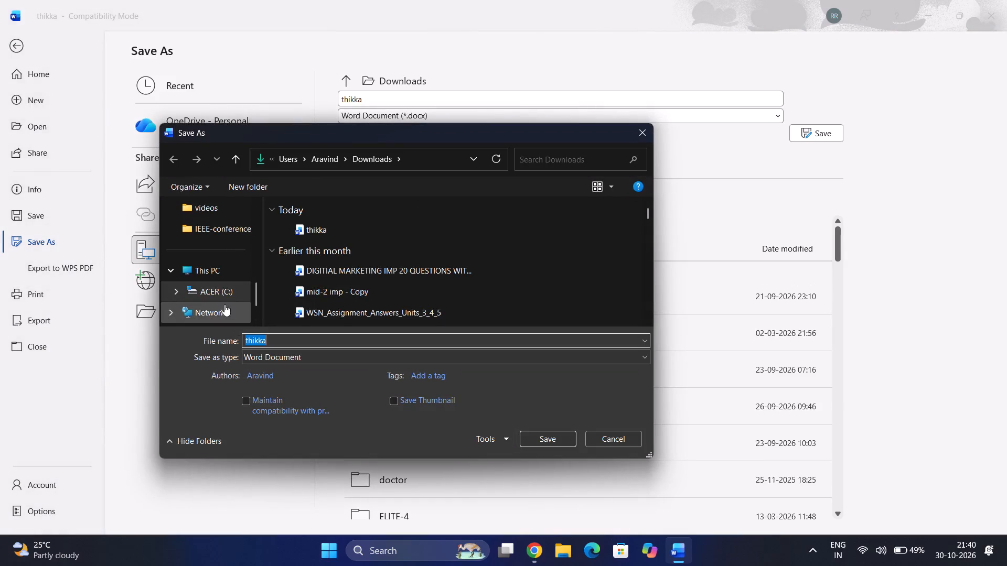
scroll(218, 278, up, 5)
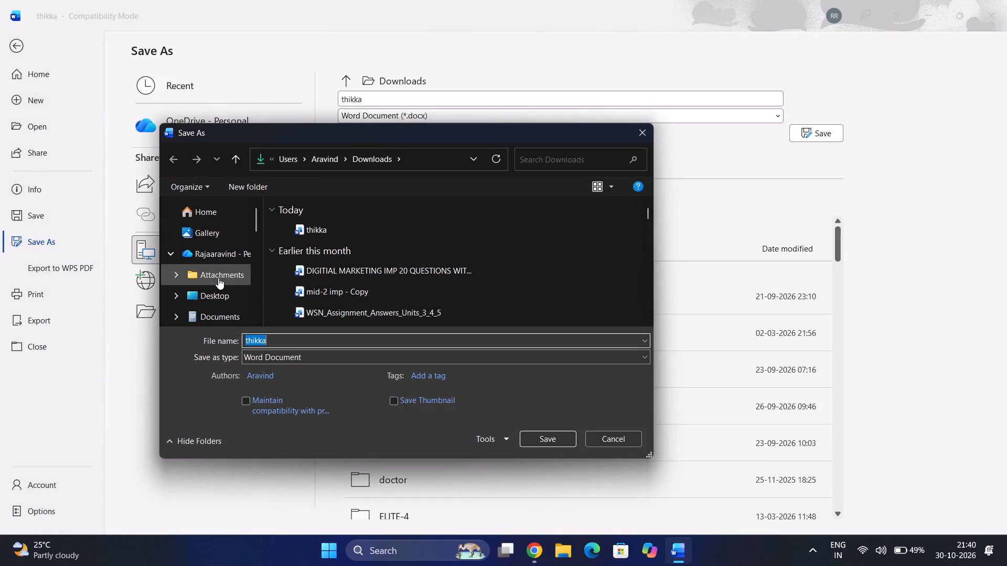
scroll(218, 278, up, 1)
scroll(218, 278, down, 1)
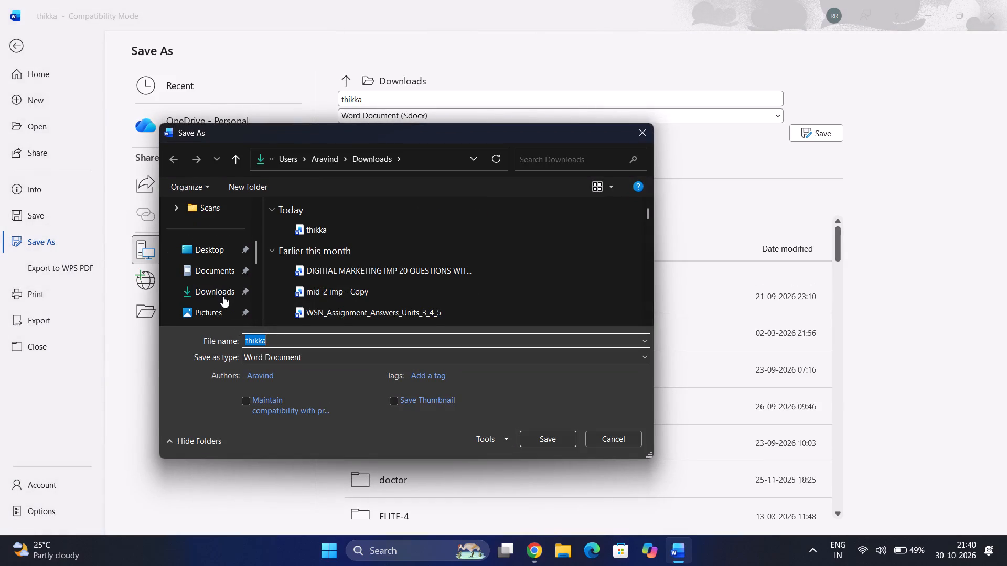
double_click(223, 296)
click(334, 354)
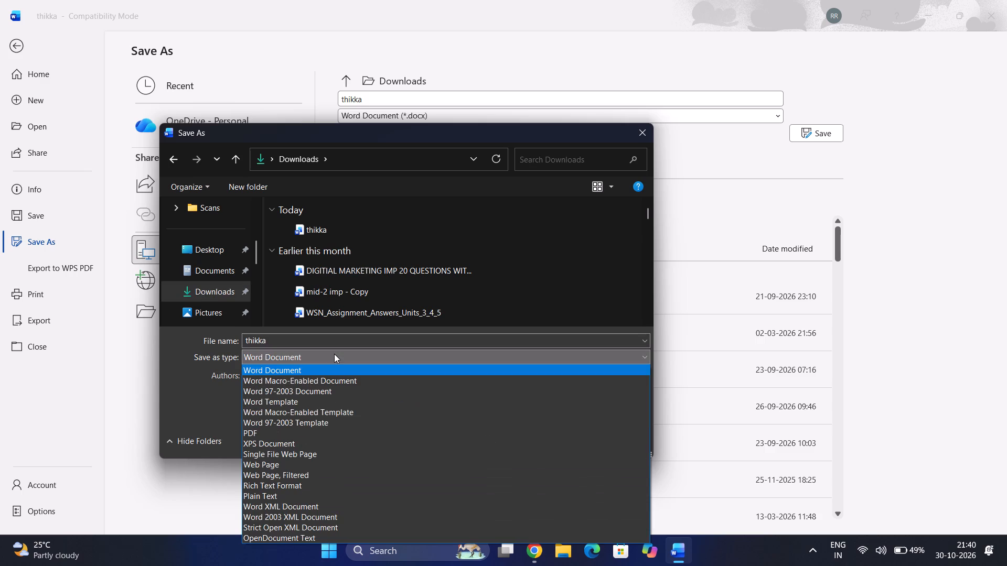
click(327, 431)
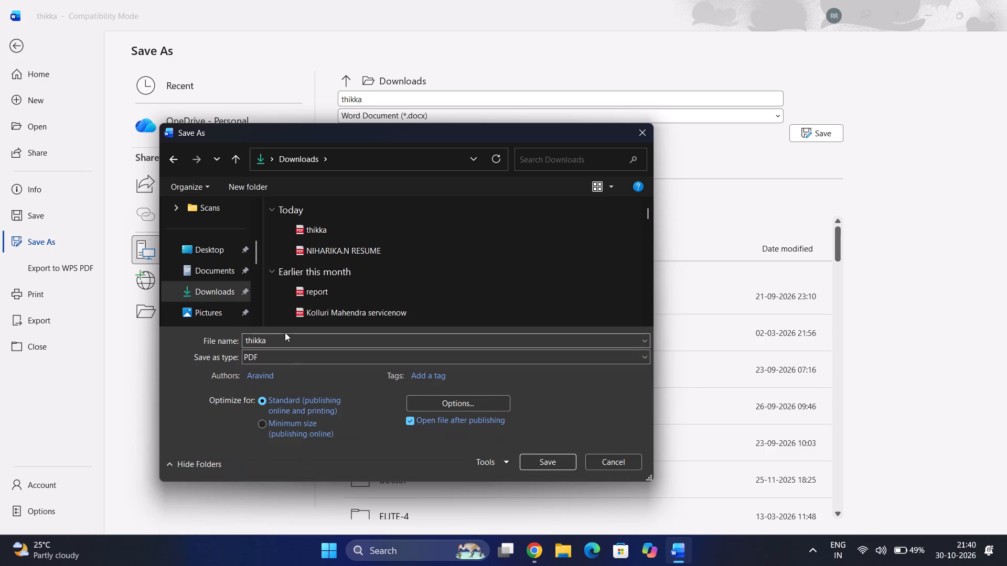
Name the PDF with the candidate's first name, surname initial and "Resume", and save it over the existing file.
click(288, 345)
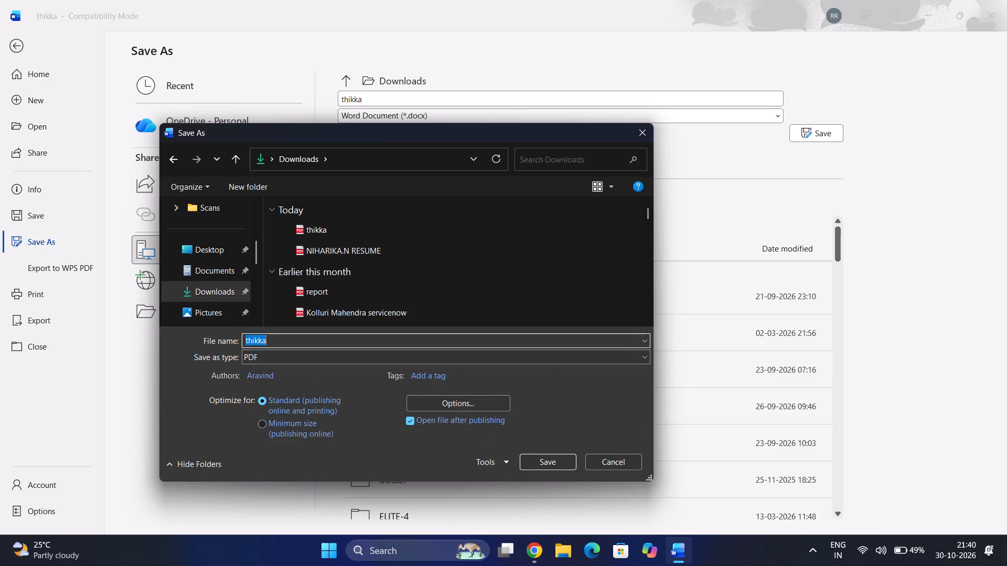
key(BackSpace)
key(shift+n)
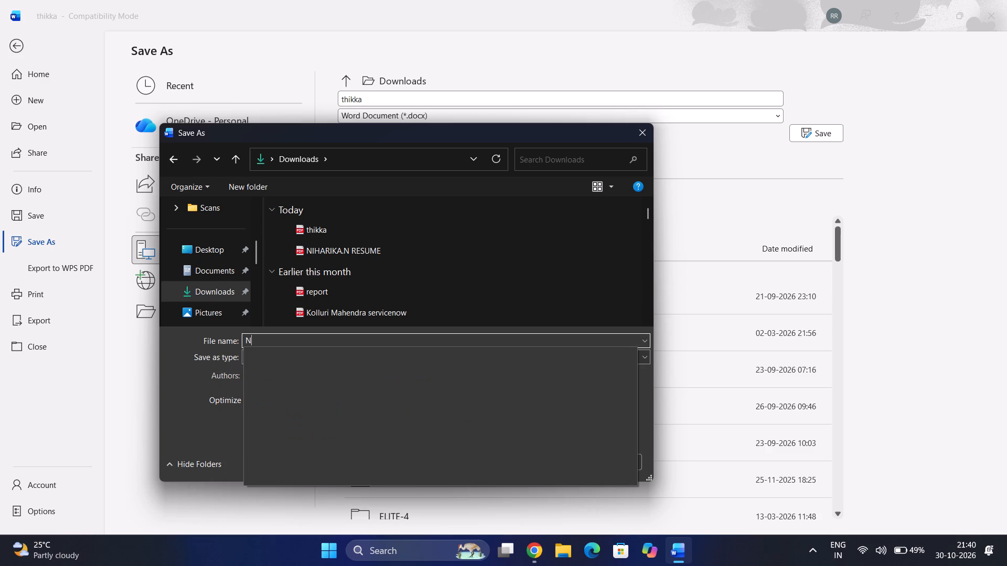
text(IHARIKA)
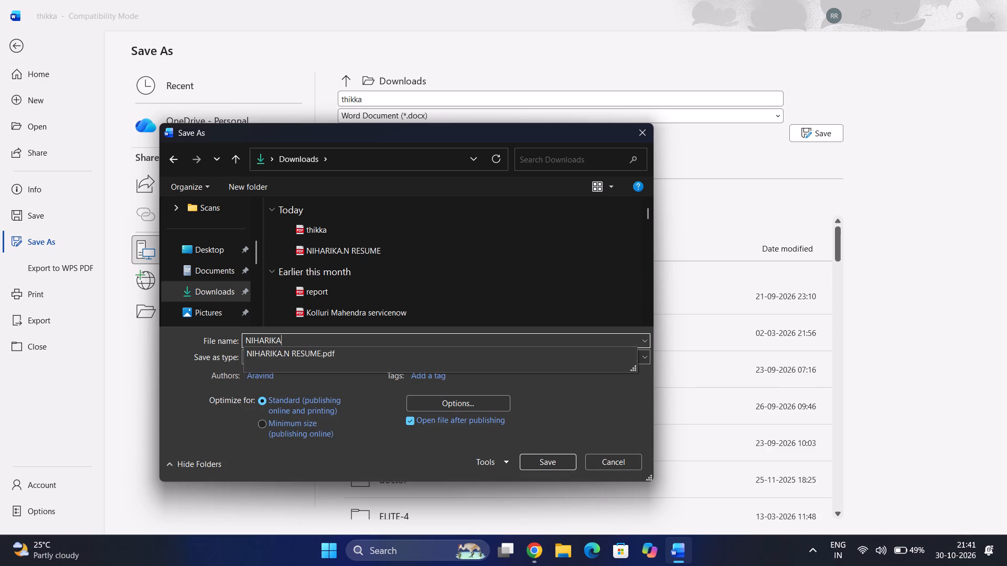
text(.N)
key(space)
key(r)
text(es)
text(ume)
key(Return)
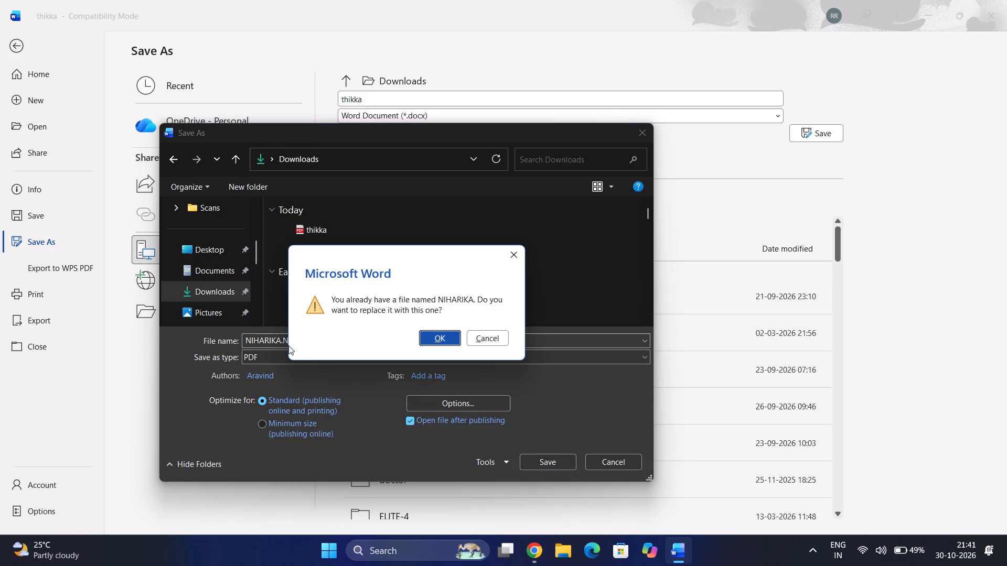
click(438, 338)
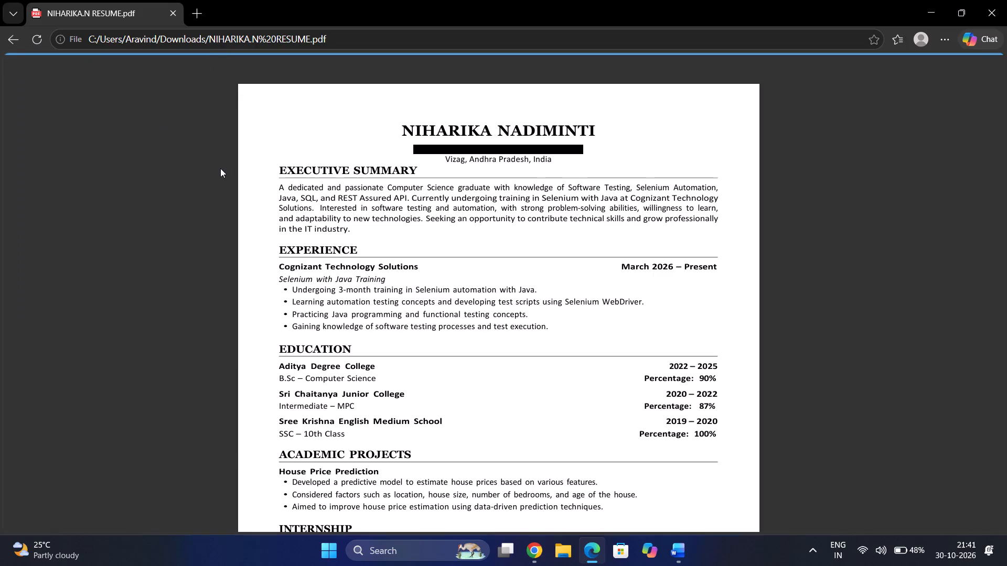
Check the exported PDF's layout in the browser down to the Additional Information section.
scroll(366, 279, down, 6)
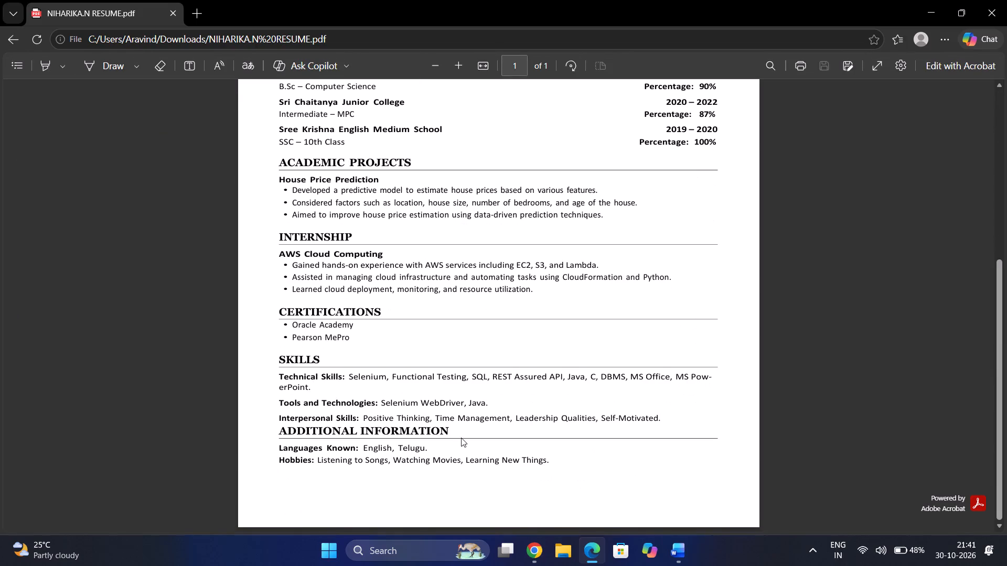
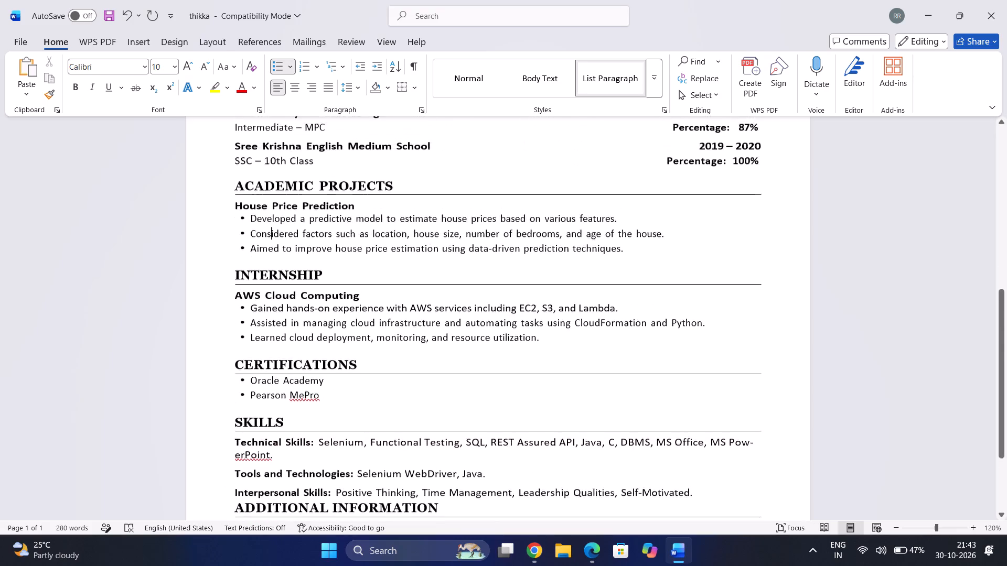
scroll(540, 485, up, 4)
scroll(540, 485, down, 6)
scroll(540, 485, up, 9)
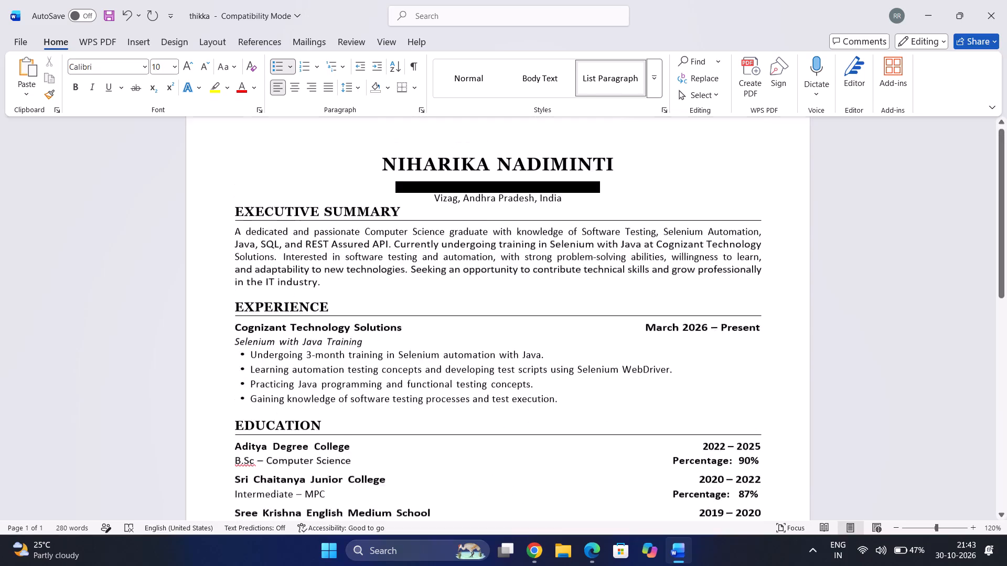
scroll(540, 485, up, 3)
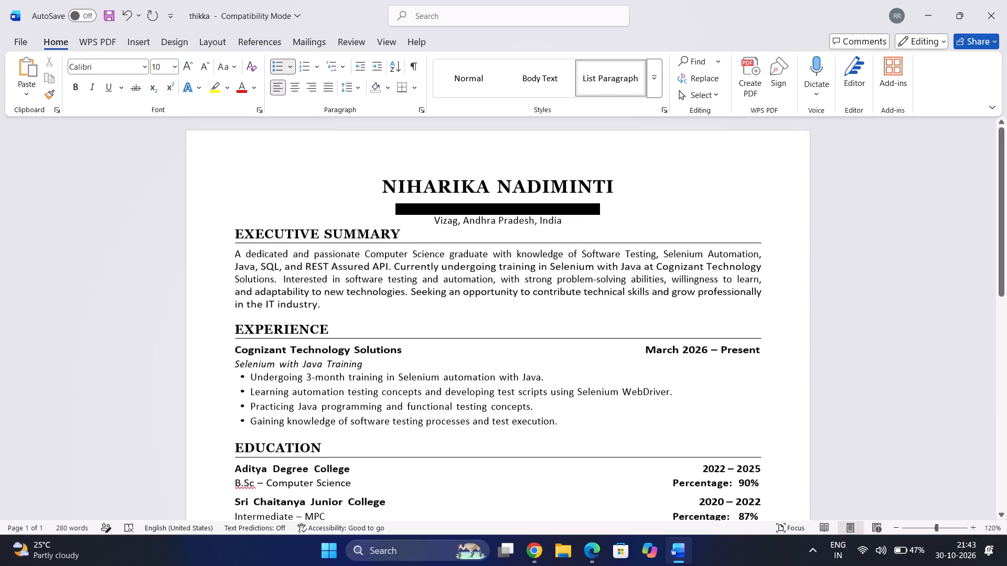
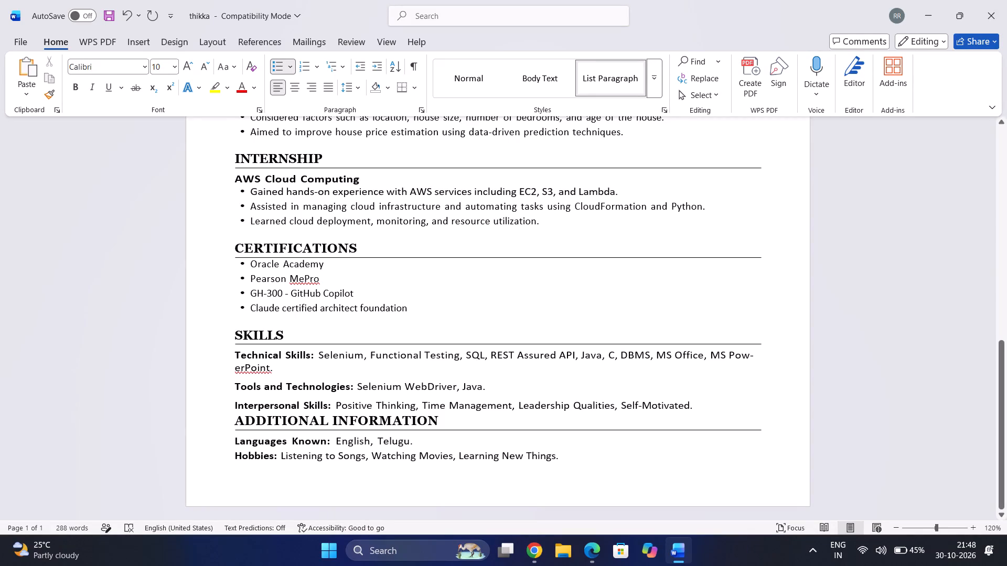
Check the line spacing setting of the four Certifications bullets.
drag(418, 313, 258, 268)
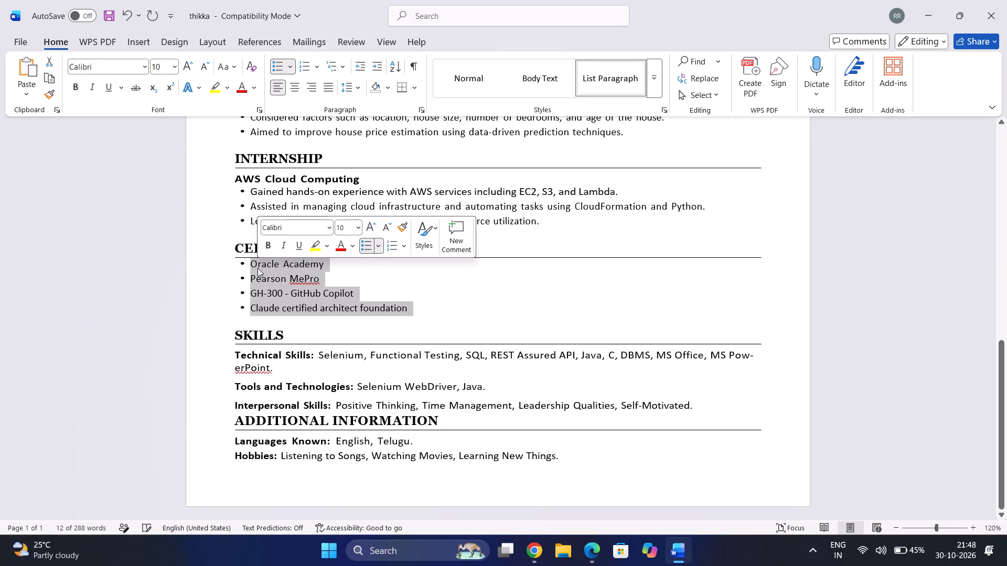
click(358, 86)
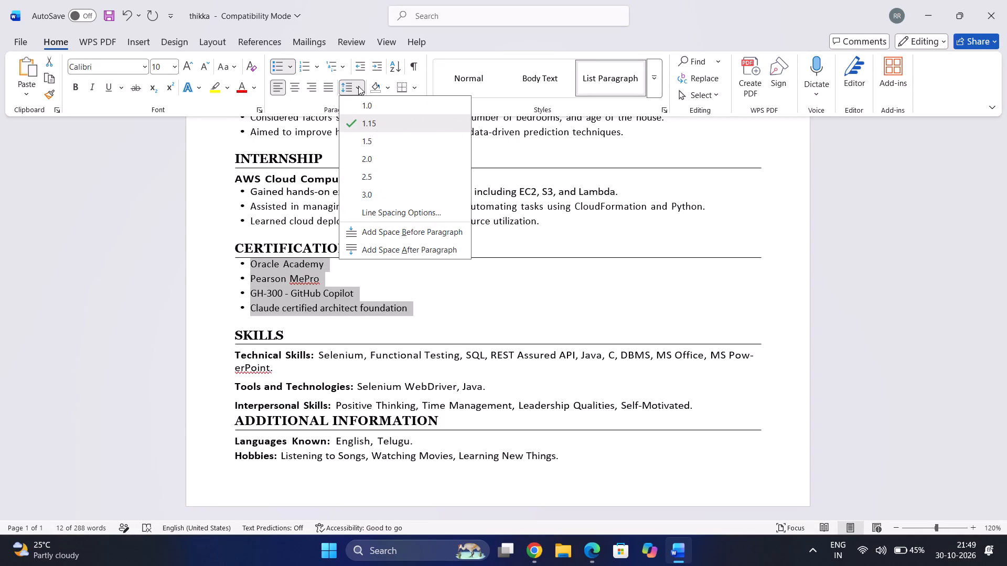
click(358, 86)
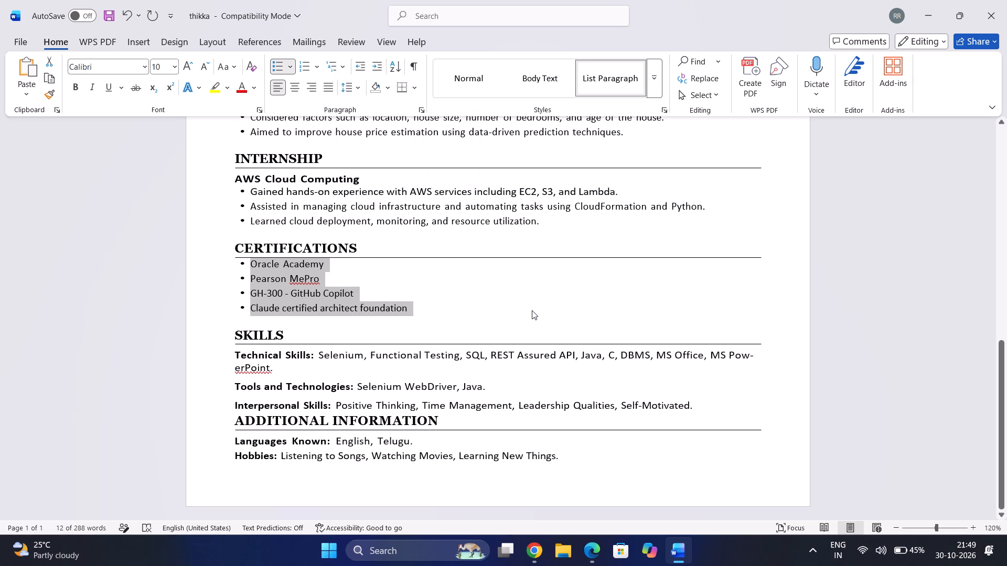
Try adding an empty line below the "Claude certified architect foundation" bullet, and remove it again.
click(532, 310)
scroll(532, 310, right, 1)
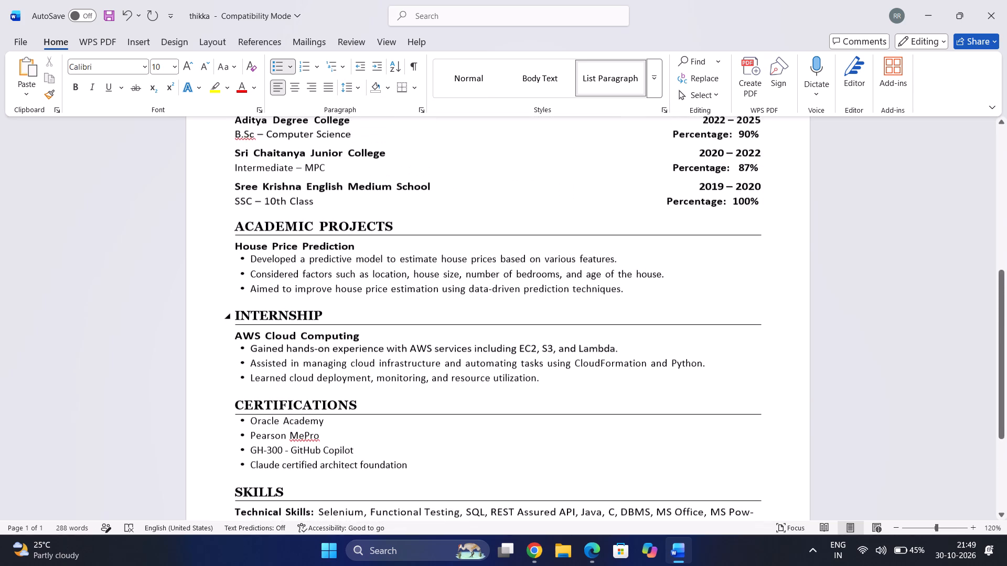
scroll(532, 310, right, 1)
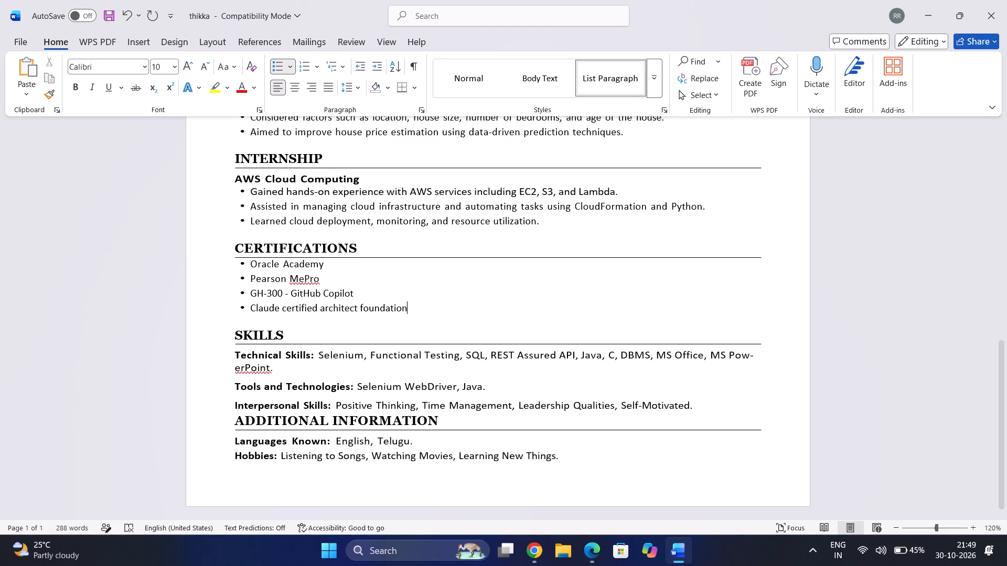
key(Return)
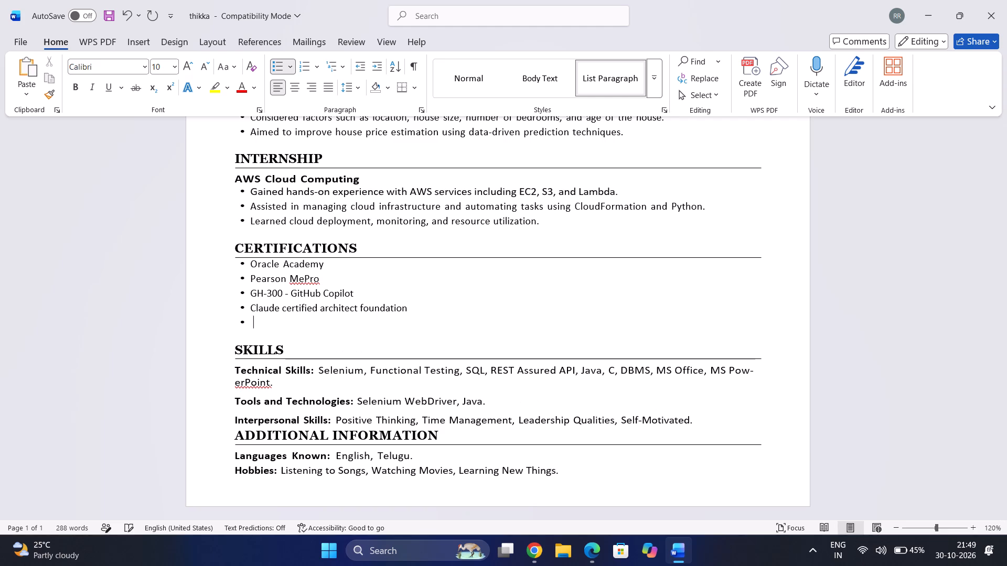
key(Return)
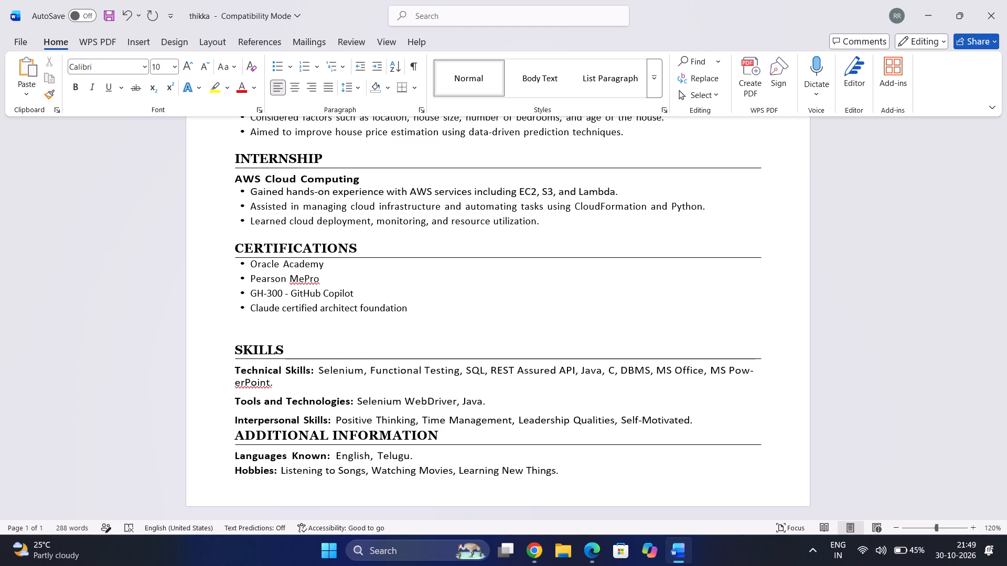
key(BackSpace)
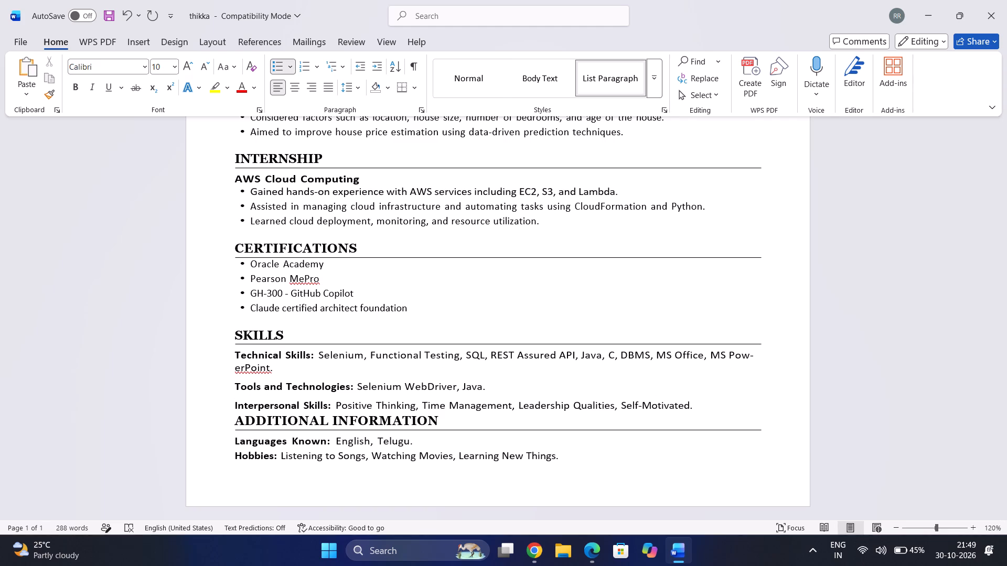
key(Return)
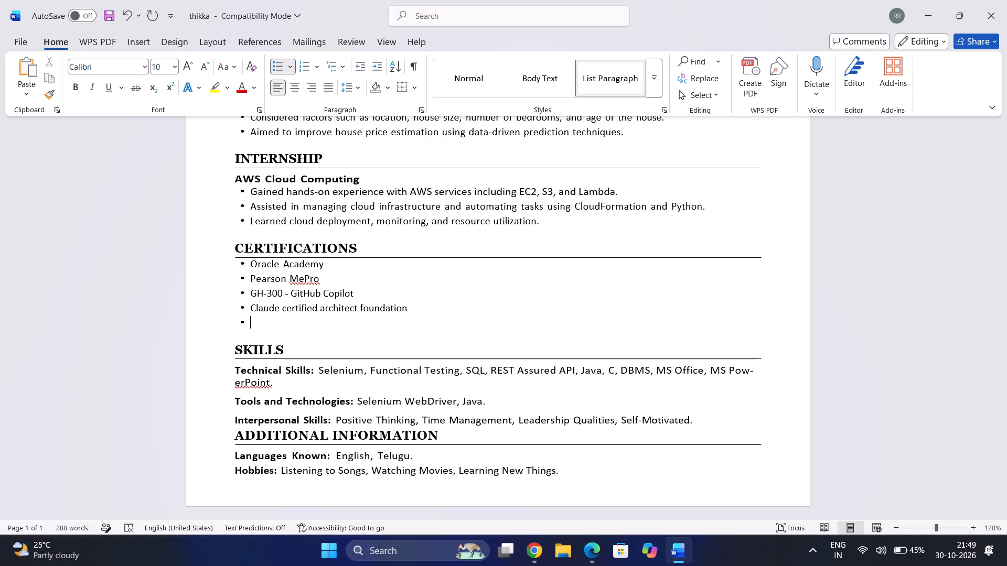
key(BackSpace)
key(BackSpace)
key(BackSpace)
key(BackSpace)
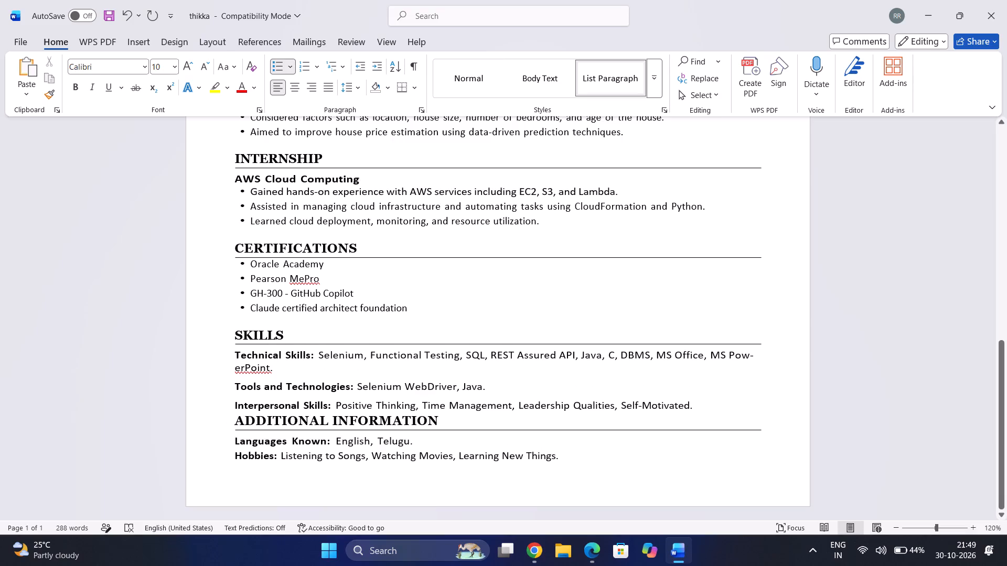
Start saving a copy of the resume document with Save As.
scroll(616, 380, down, 4)
scroll(616, 380, up, 9)
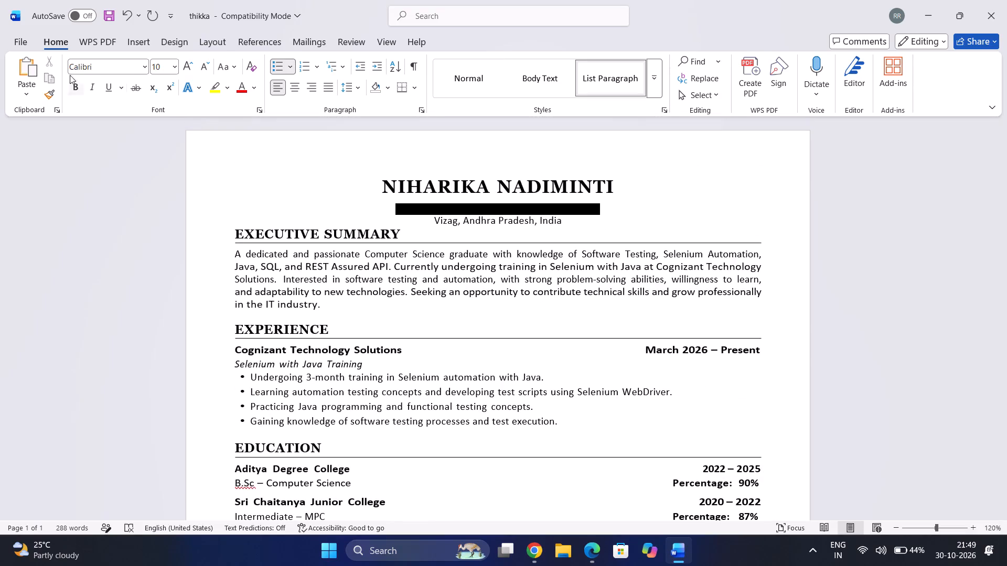
click(21, 44)
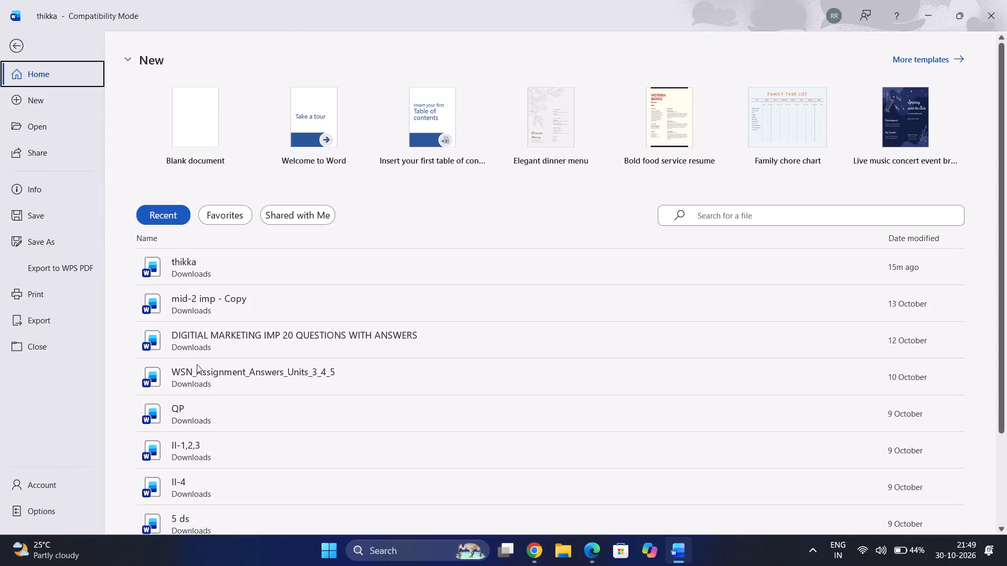
click(39, 243)
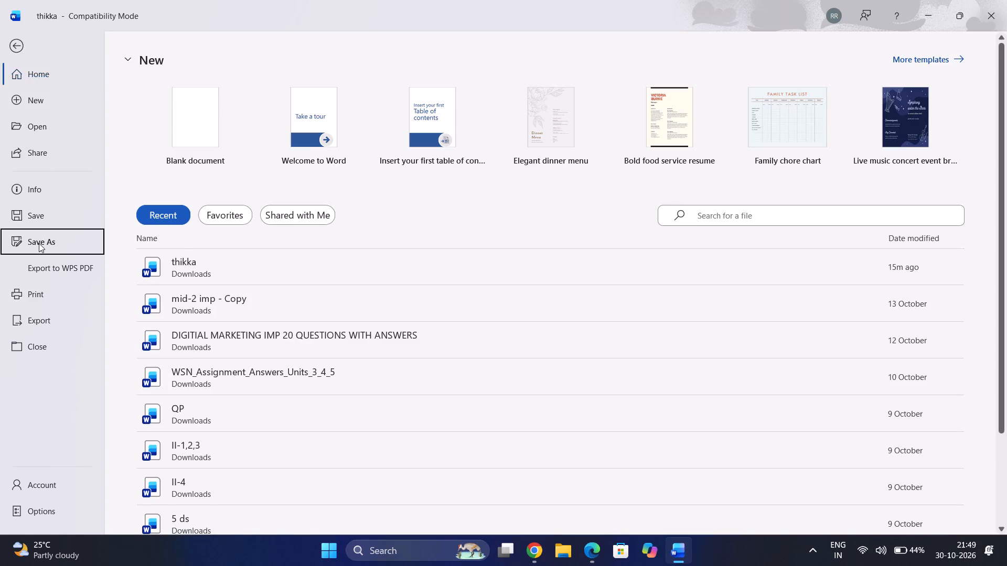
Save the resume as a PDF in Downloads, replacing the existing resume PDF listed under Today.
click(179, 320)
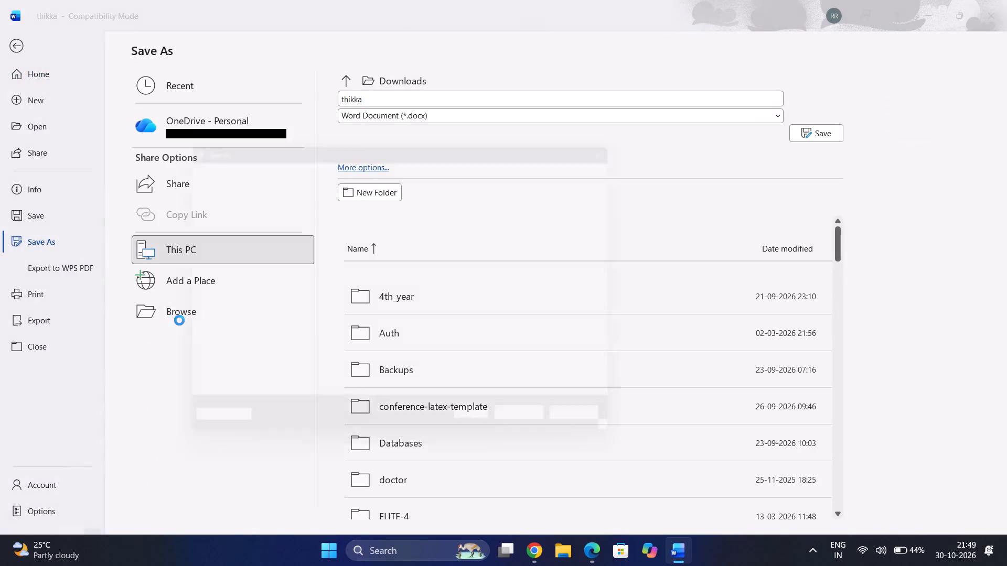
click(316, 360)
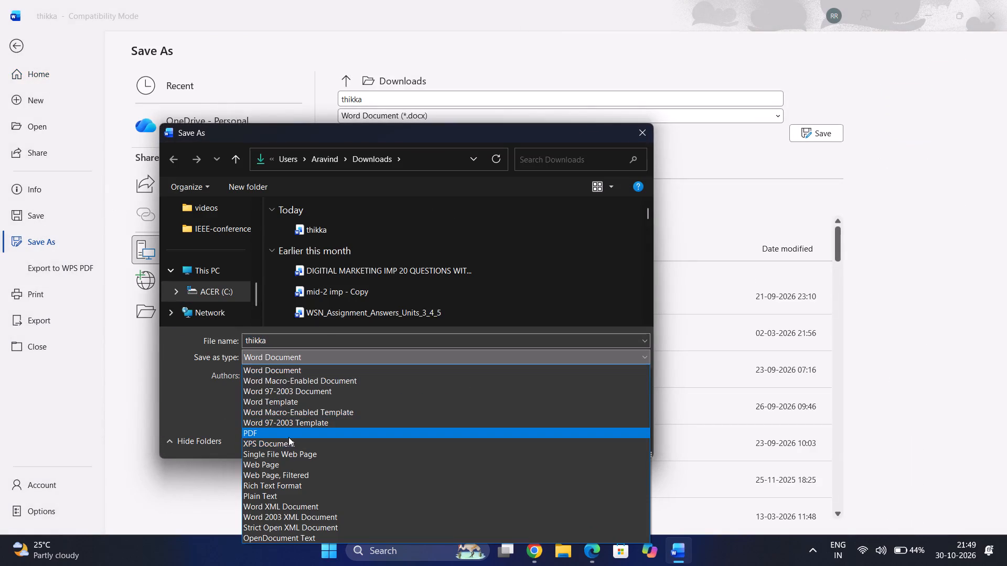
click(287, 437)
click(392, 227)
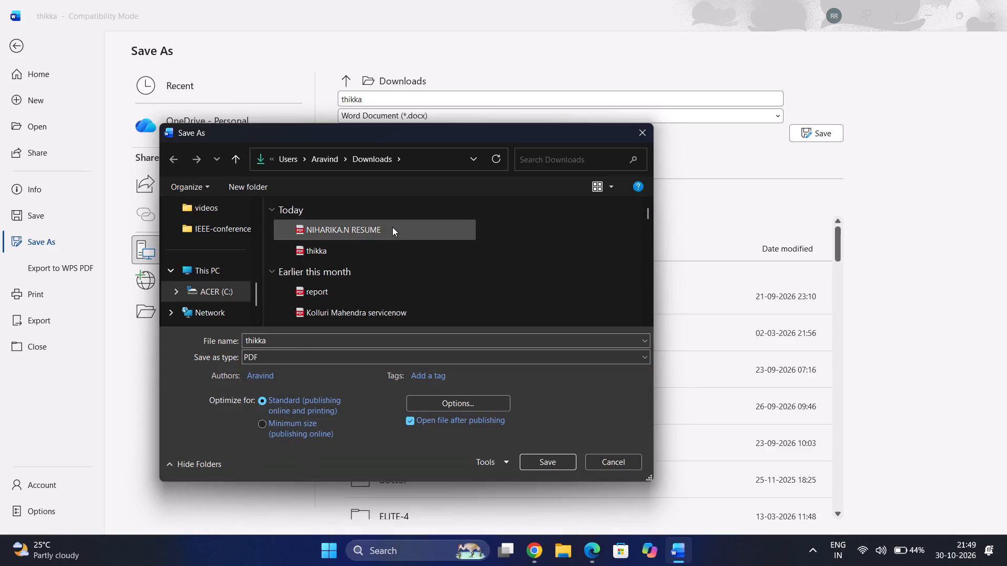
click(545, 460)
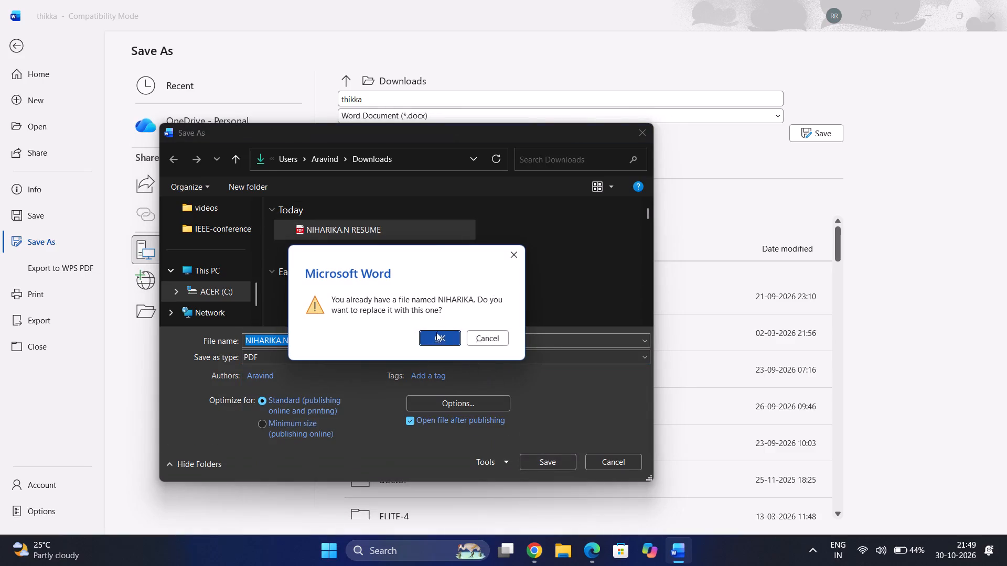
click(440, 337)
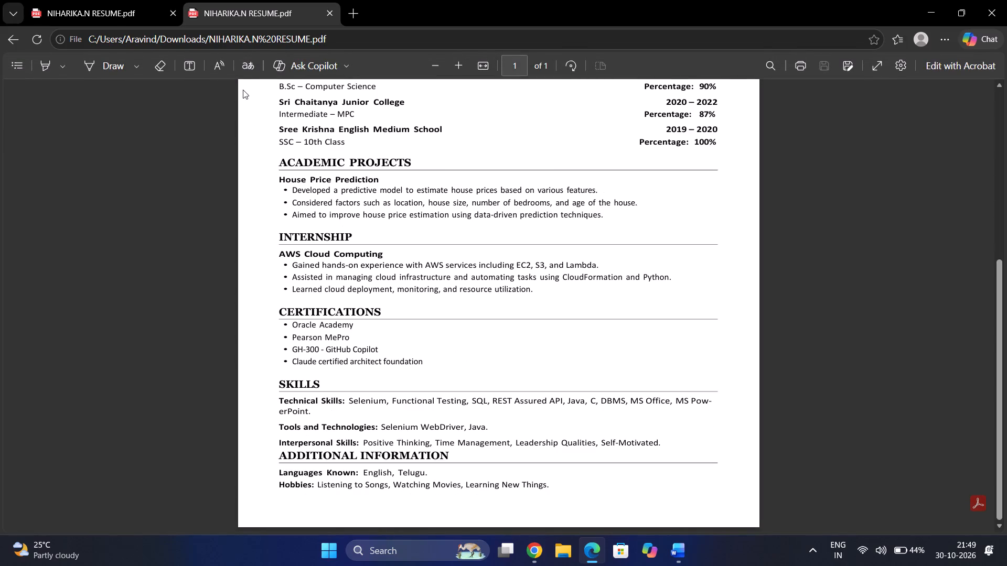
Compare the newly exported resume PDF with the earlier version open in the other Edge tab.
click(86, 0)
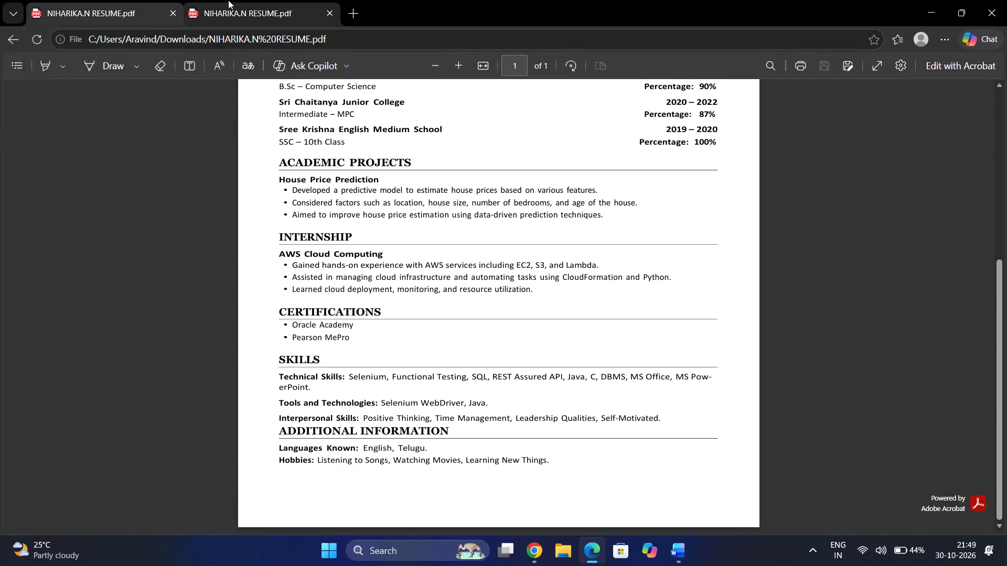
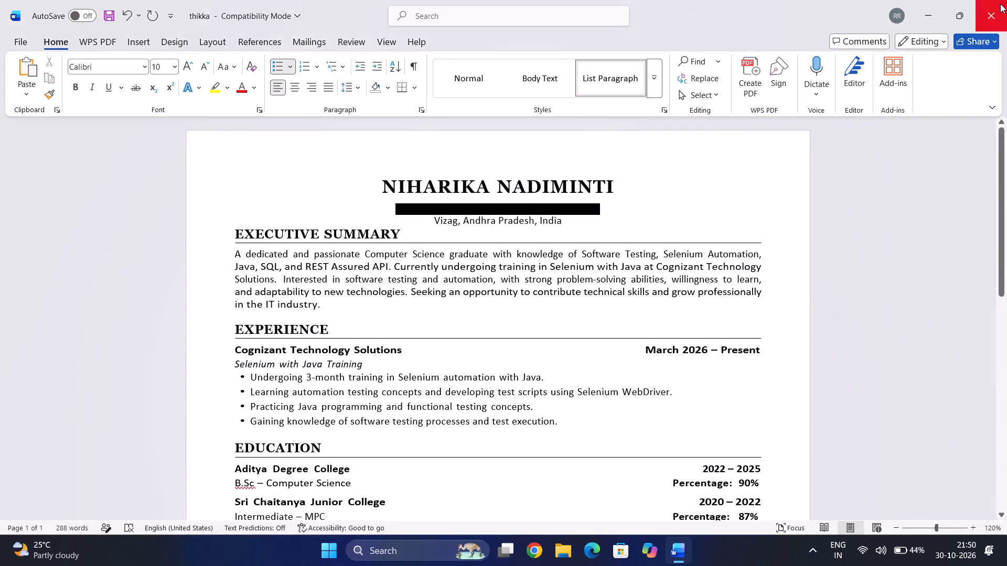
Close the thikka resume document, saving its changes in the Downloads folder.
click(1004, 0)
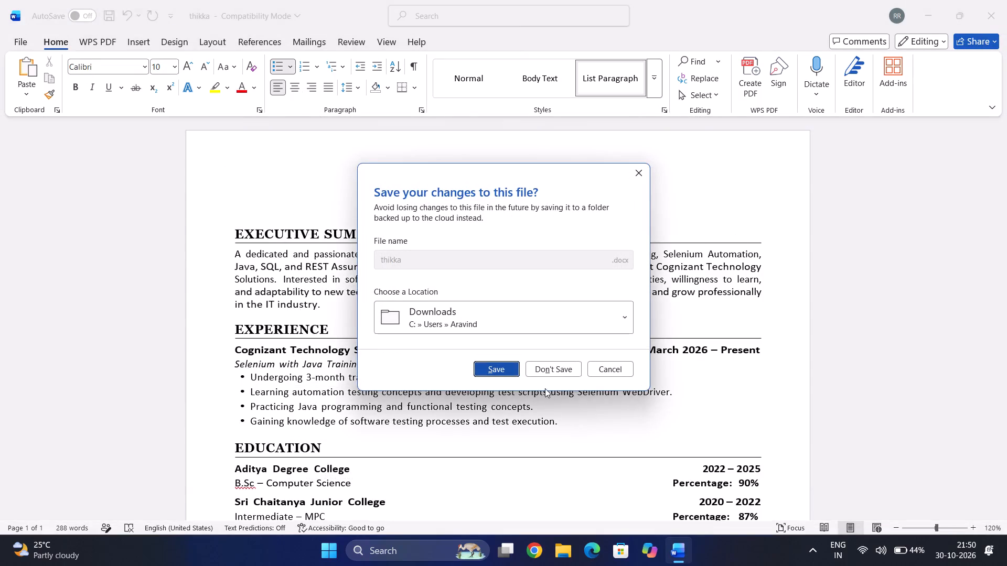
click(496, 367)
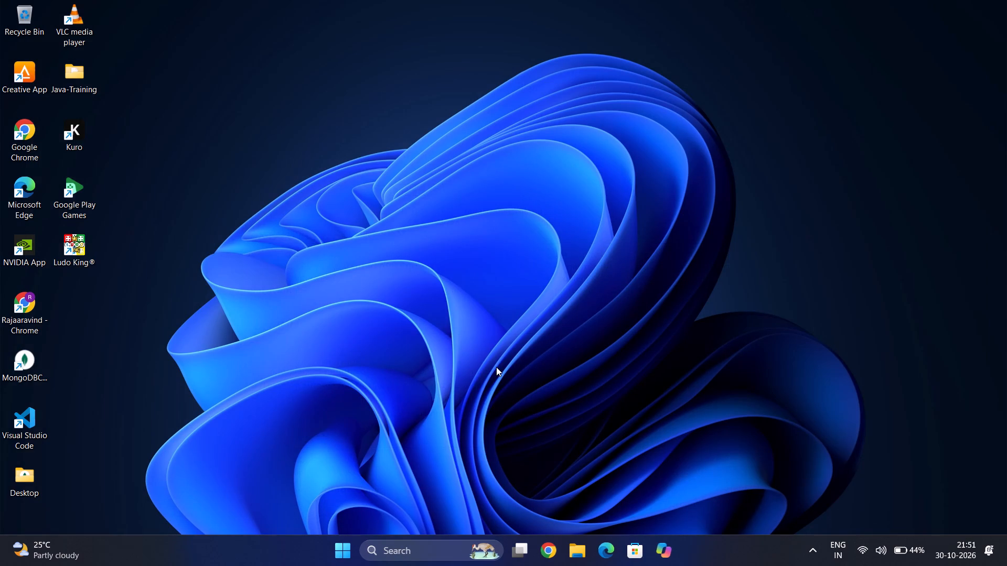
Shut down the computer.
click(334, 543)
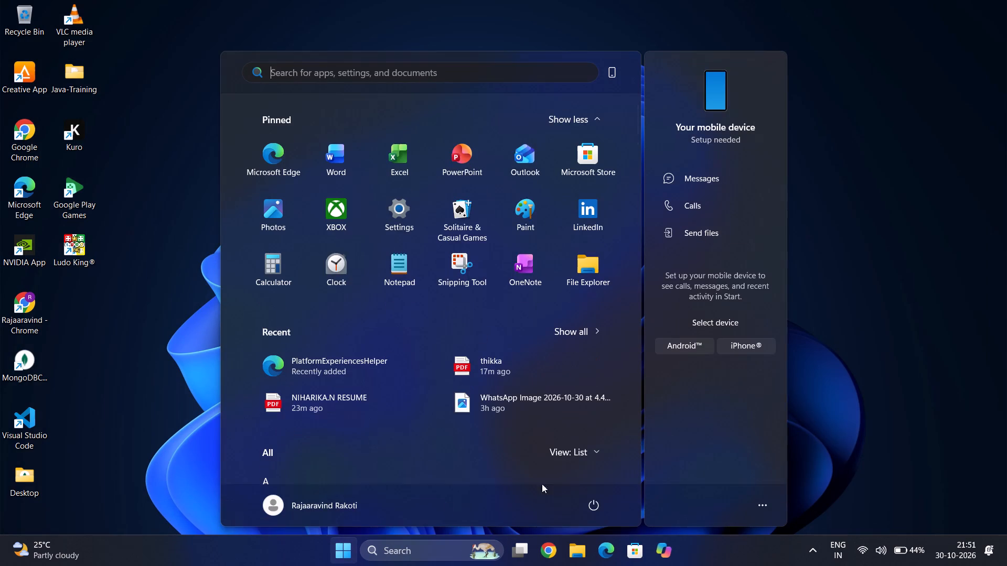
click(600, 510)
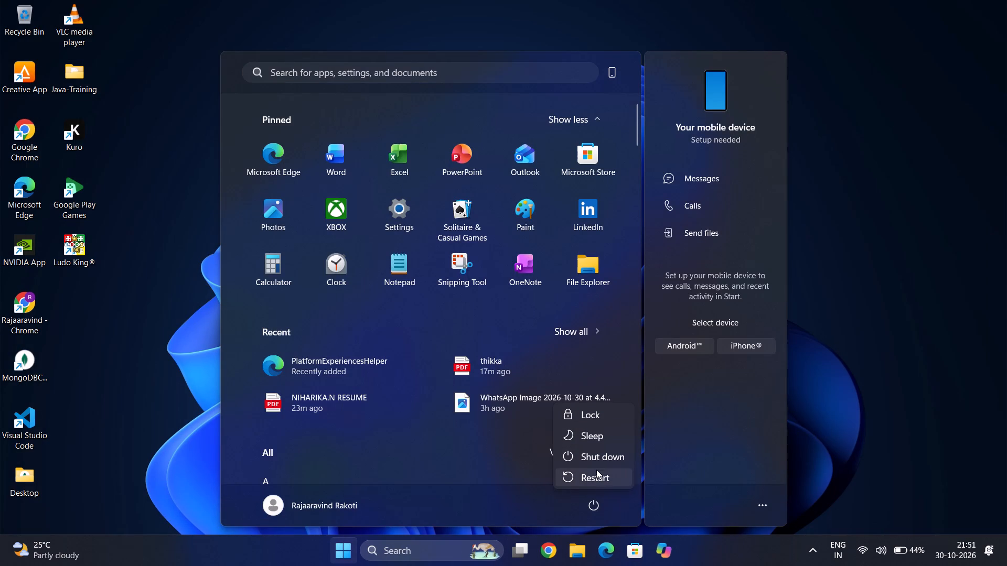
click(597, 461)
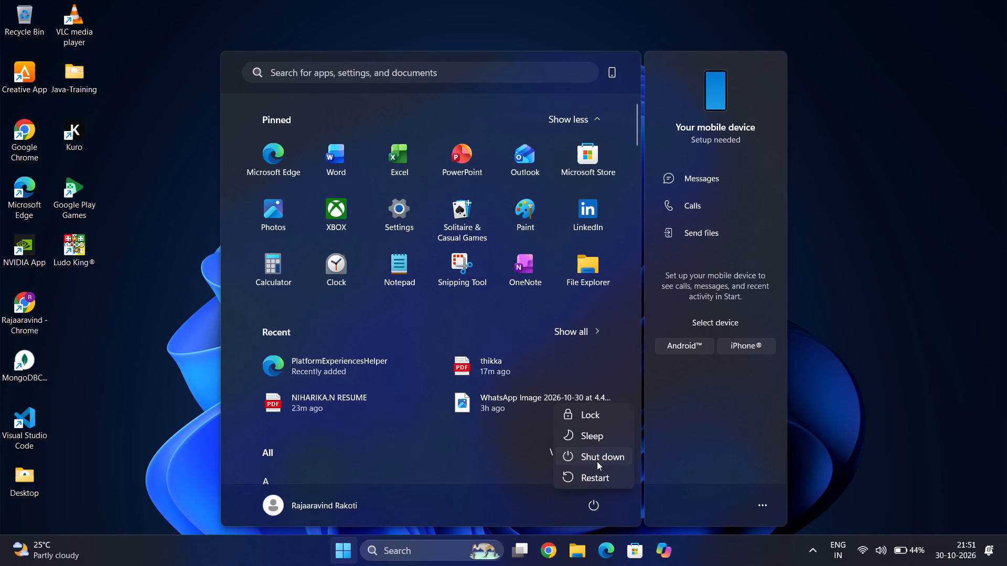